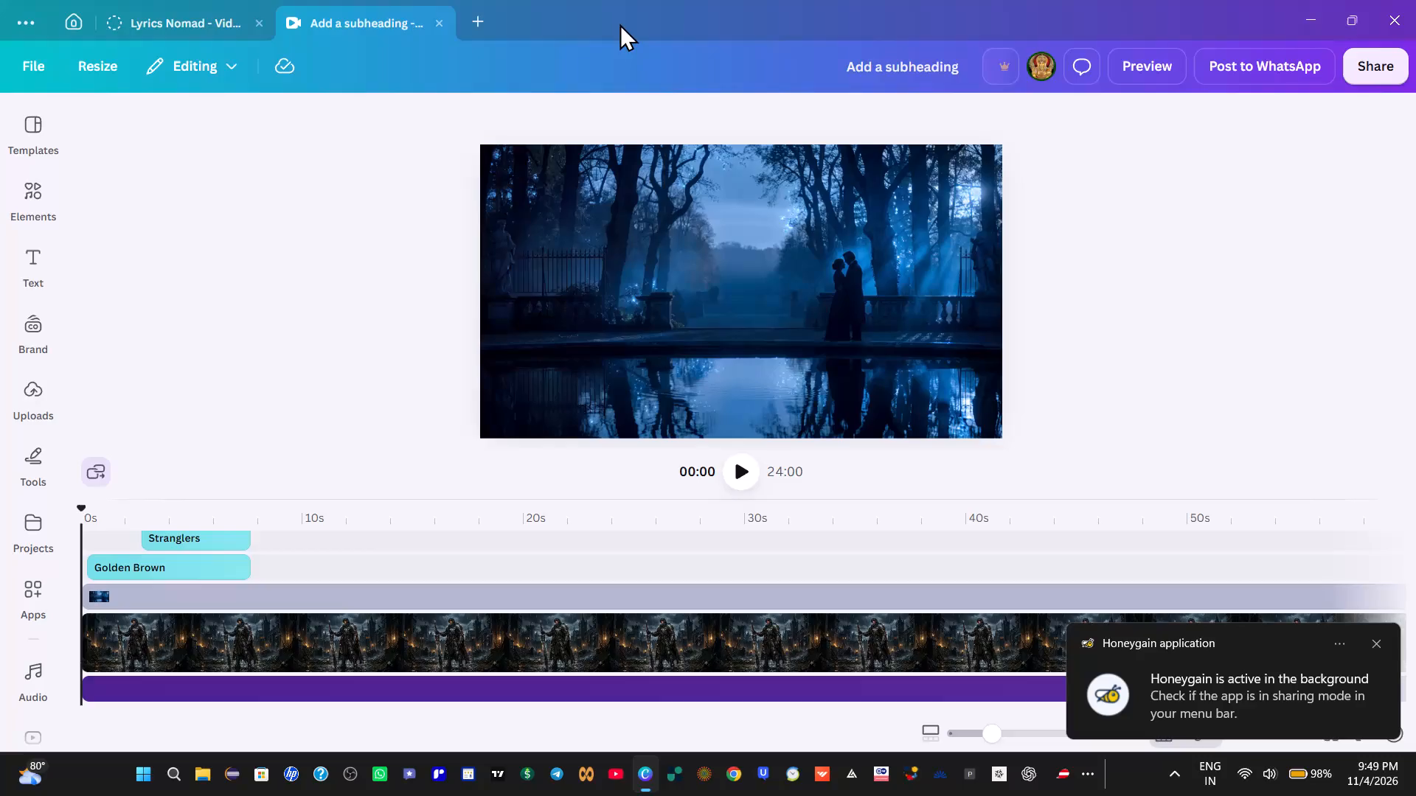
# Close the Add a subheading and Lyrics Nomad designs and return to the home page, dismissing the trial offer.
pyautogui.click(444, 24)
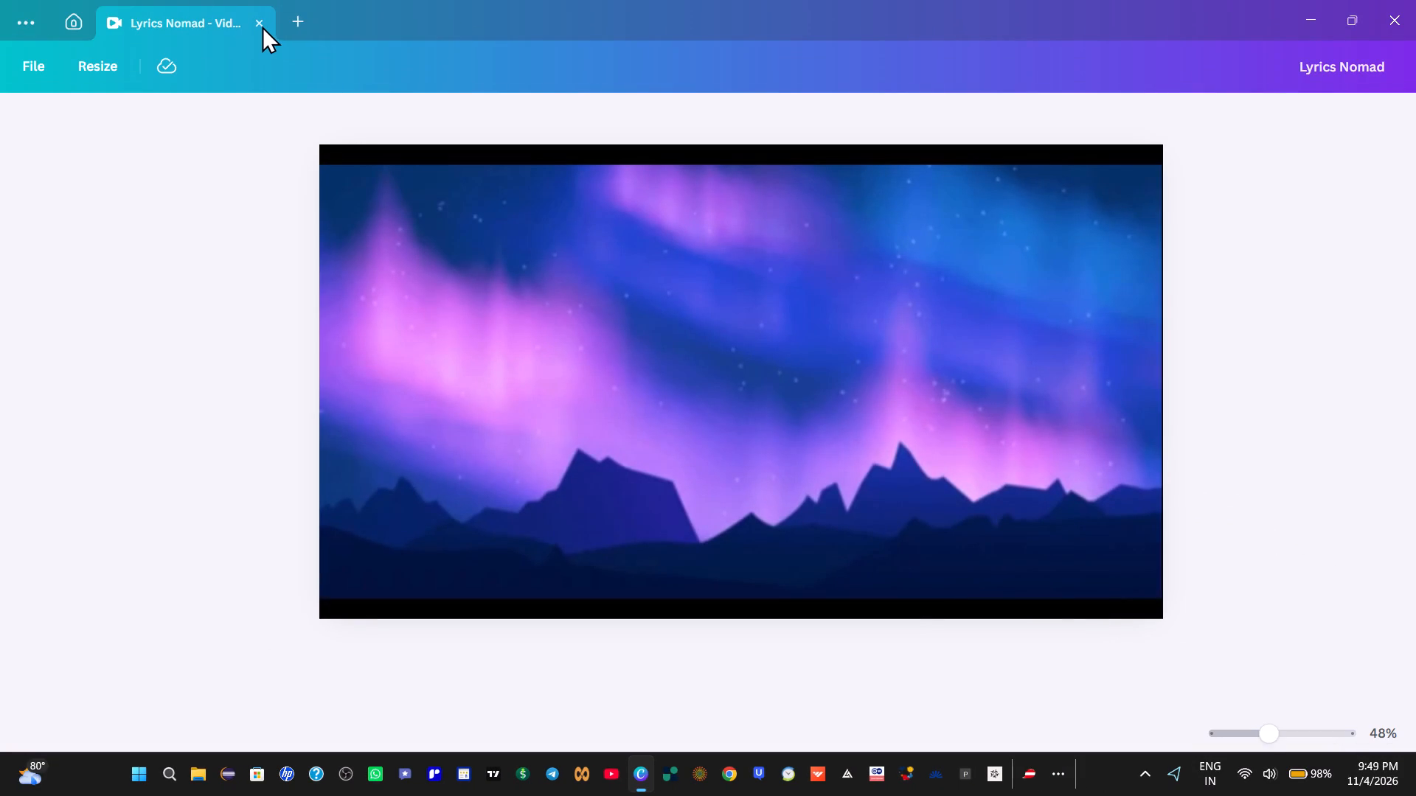
pyautogui.click(262, 26)
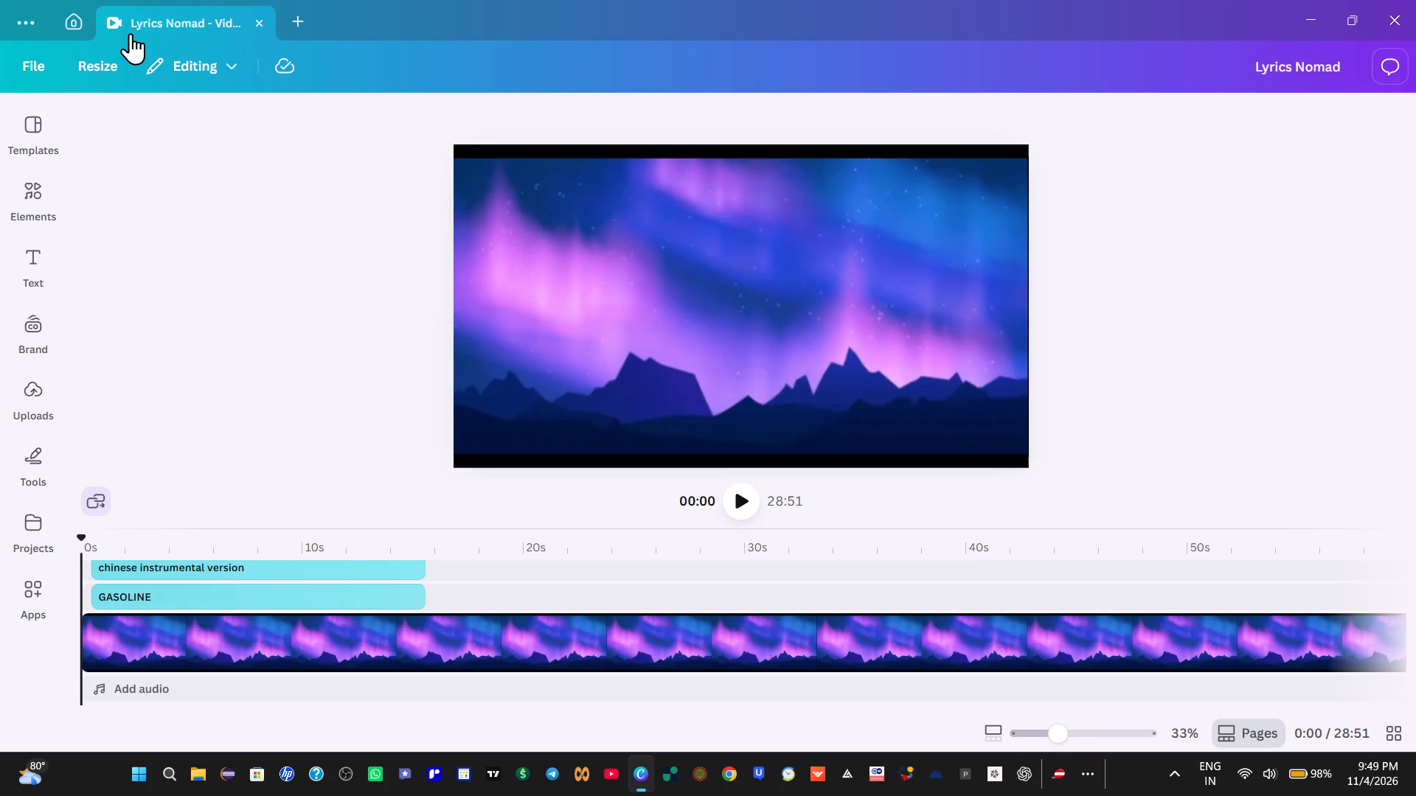
pyautogui.click(69, 22)
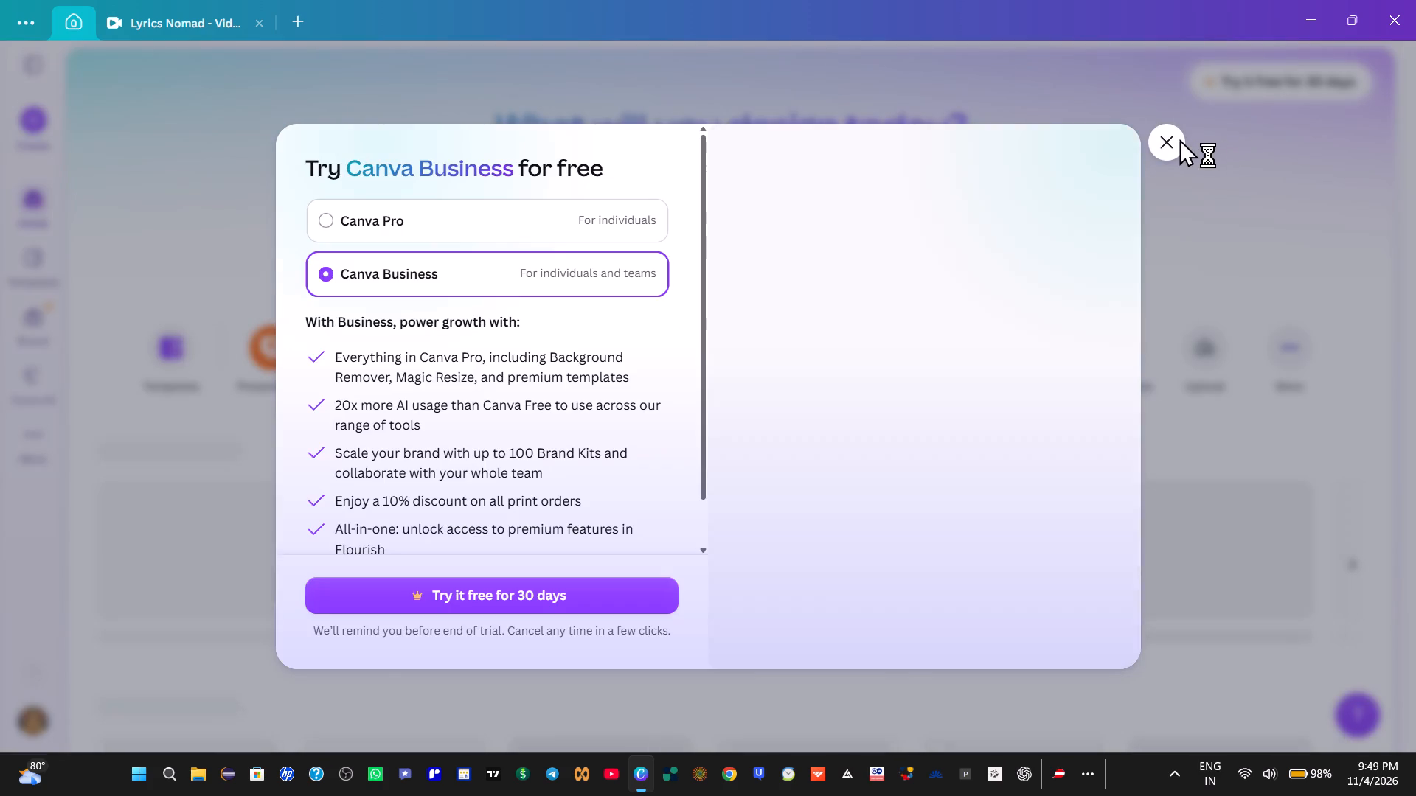
pyautogui.click(1170, 140)
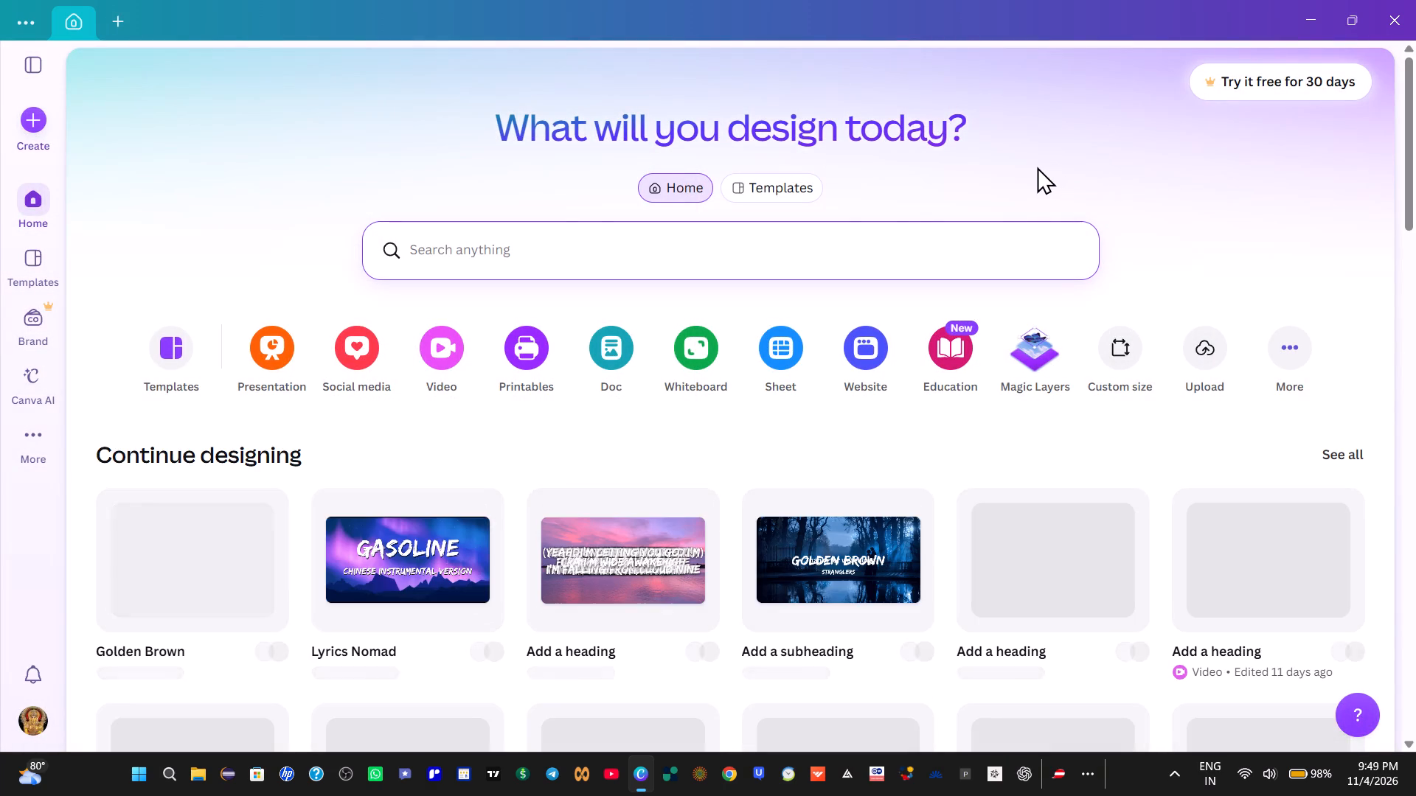
# Open the Add a heading video design with the red sunset sky and dismiss the audio copyright notice.
pyautogui.scroll(-2, 1035, 167)
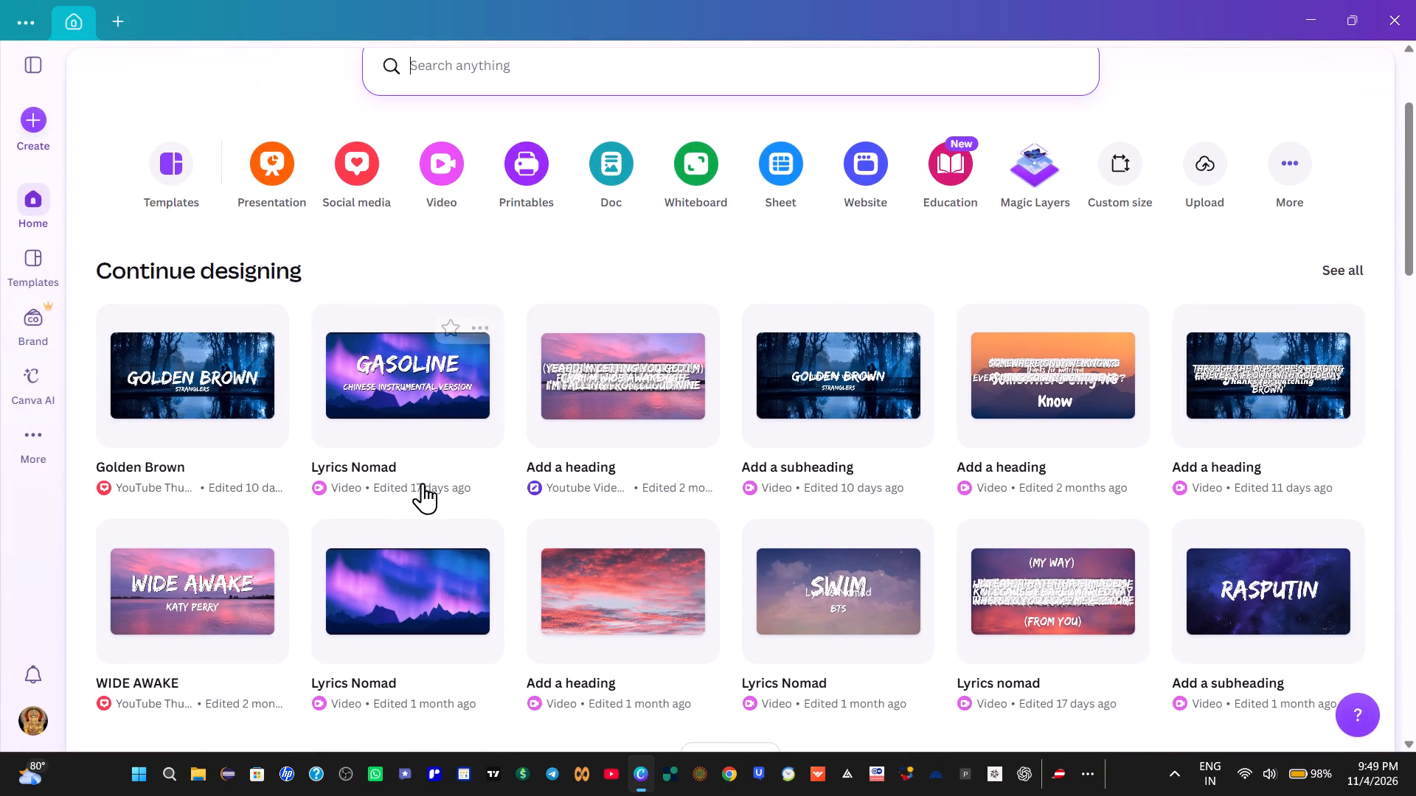
pyautogui.click(584, 580)
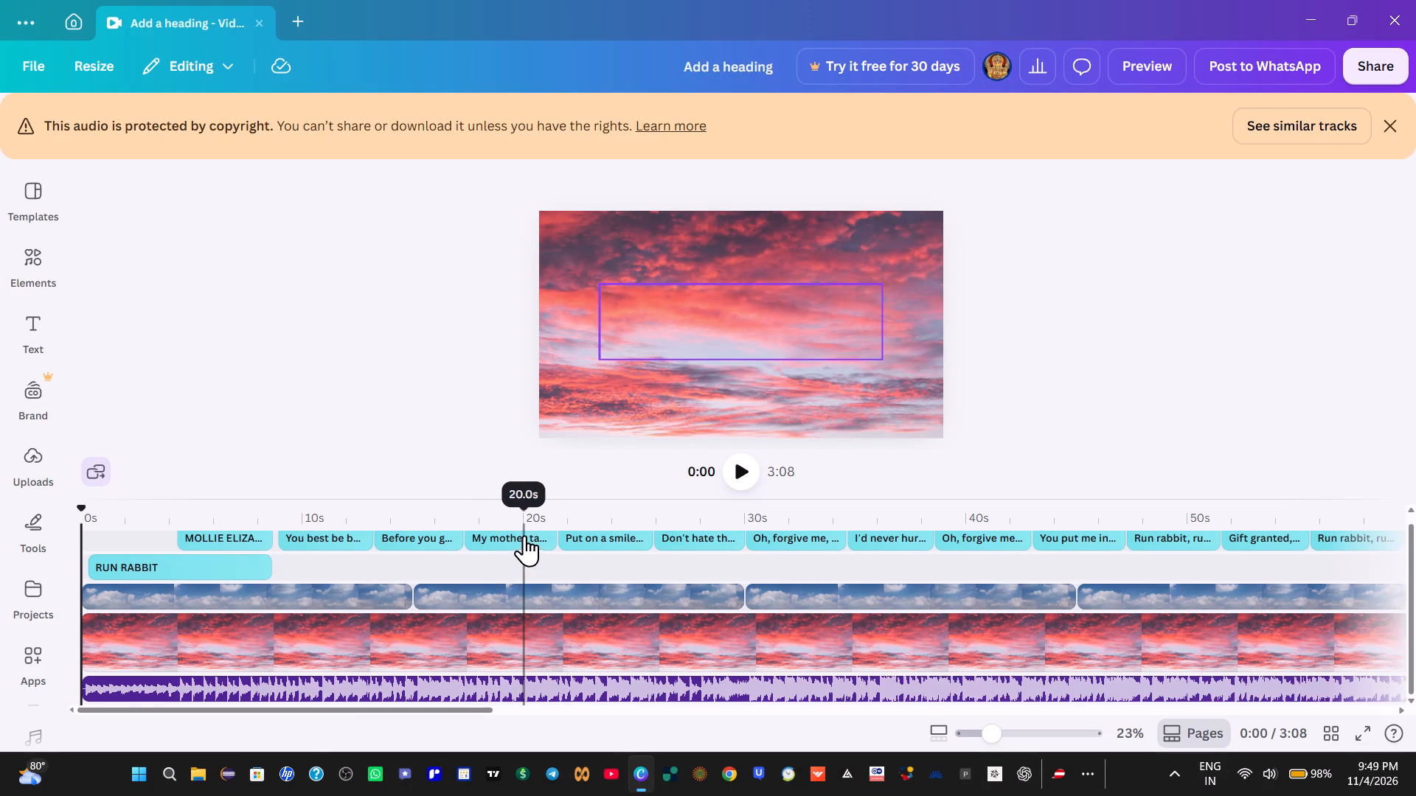
pyautogui.click(1384, 118)
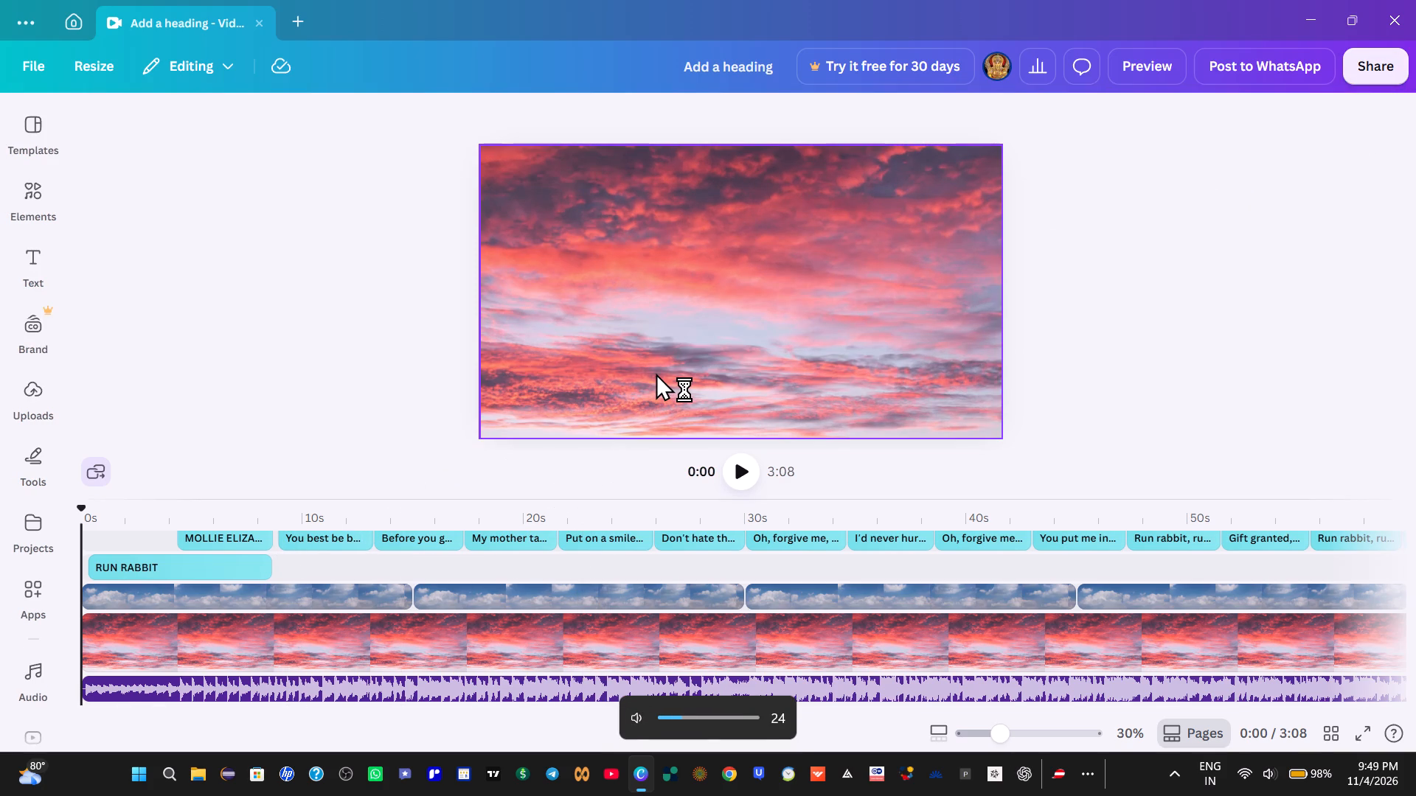
# Play the RUN RABBIT lyric video from the start to check the opening lyrics against the audio.
pyautogui.press('space')
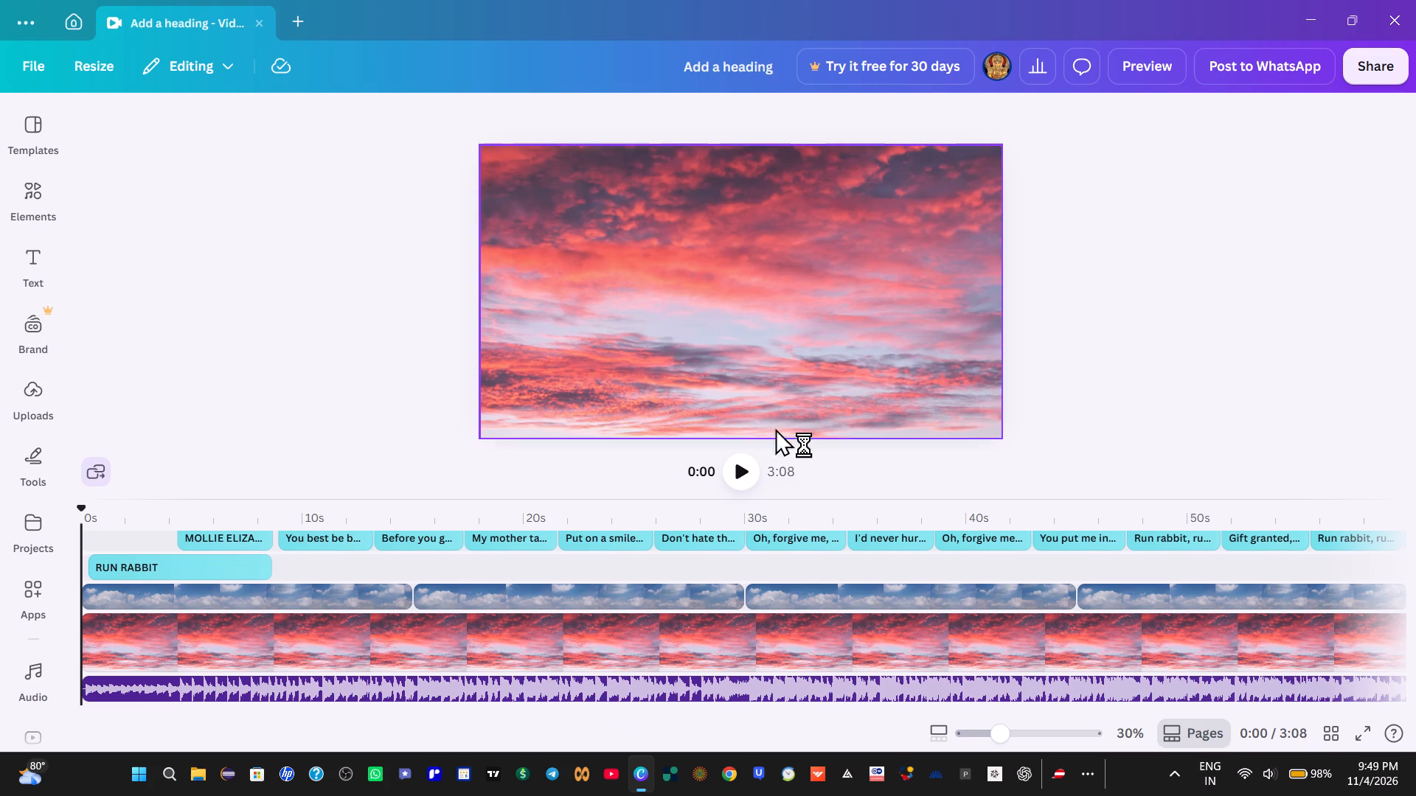
pyautogui.click(737, 471)
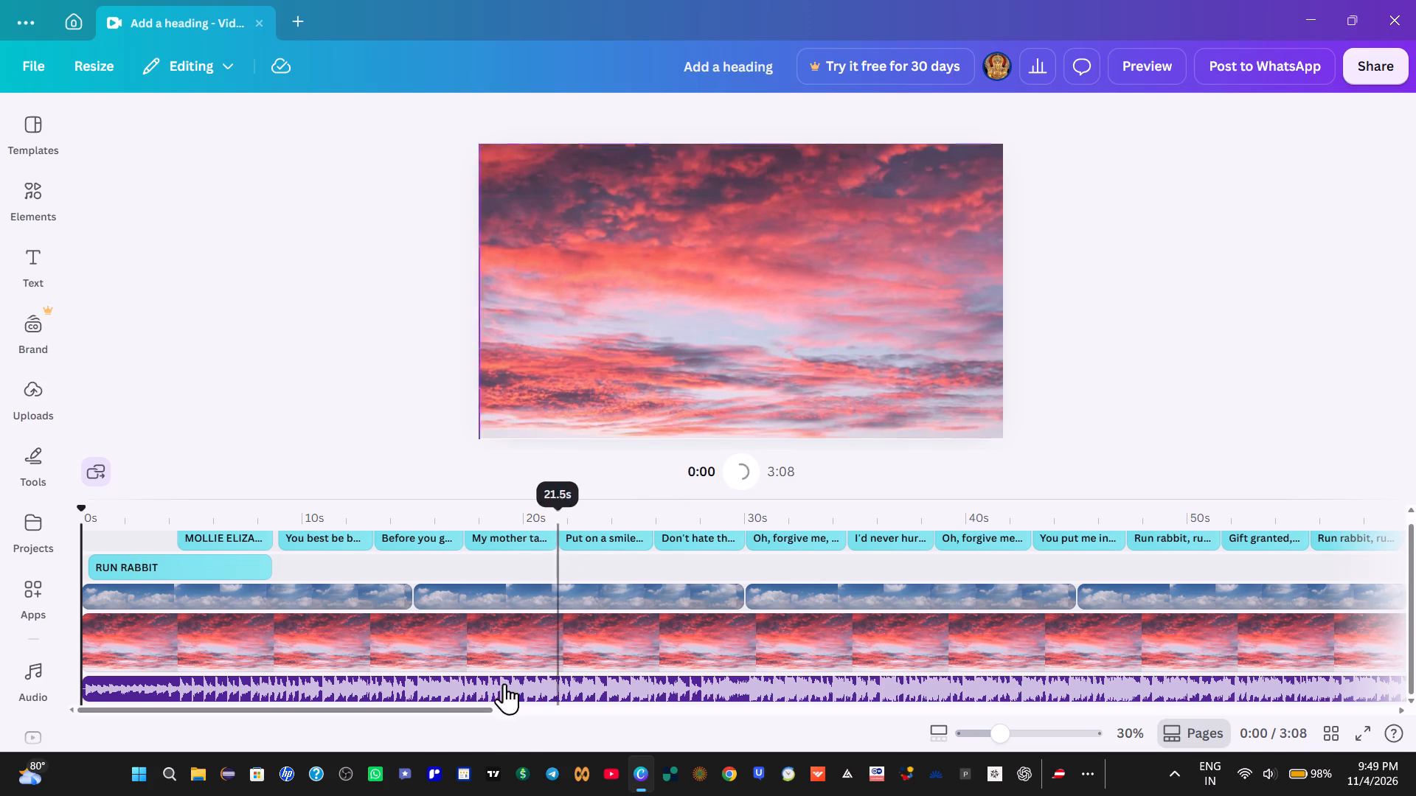
pyautogui.moveTo(475, 709); pyautogui.dragTo(926, 694)
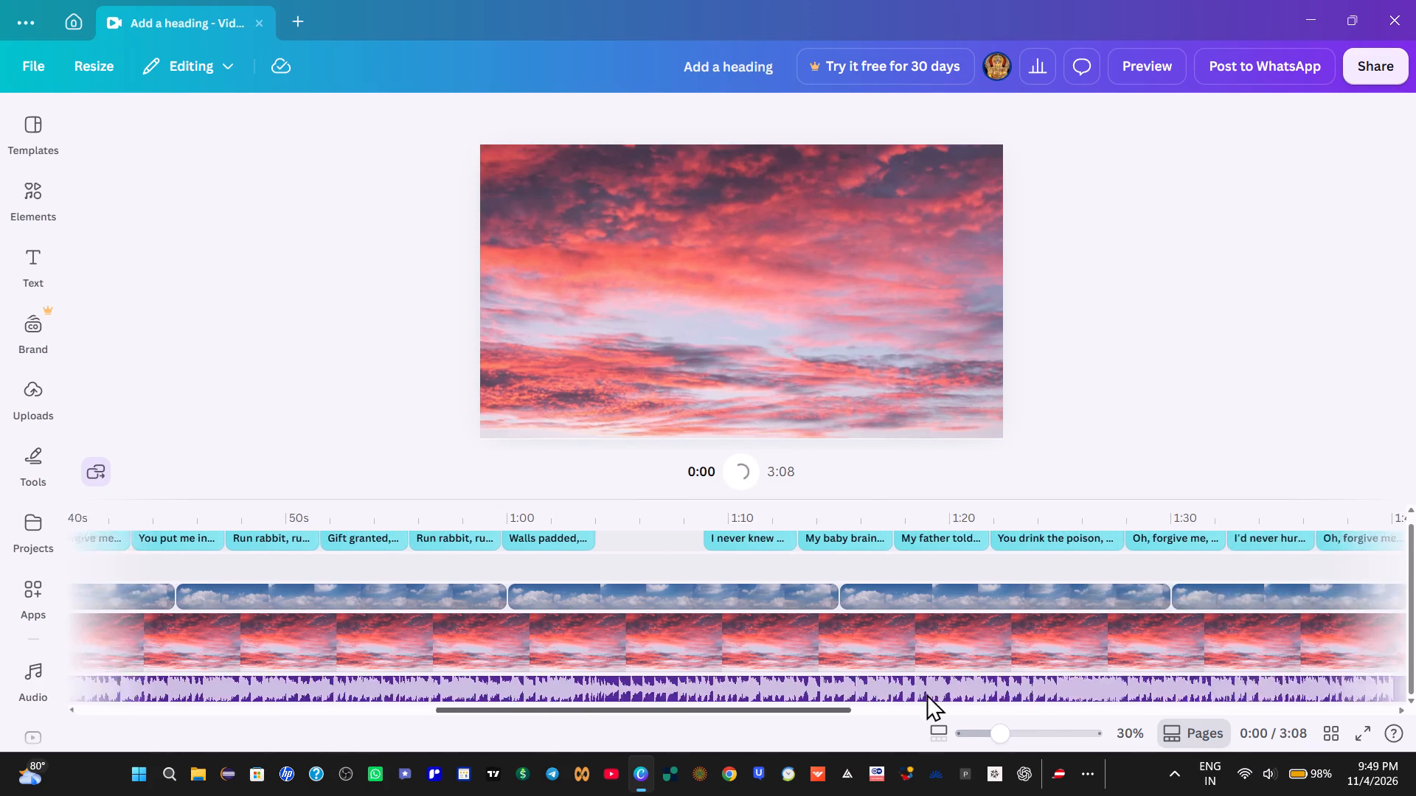
pyautogui.moveTo(926, 694); pyautogui.dragTo(659, 651)
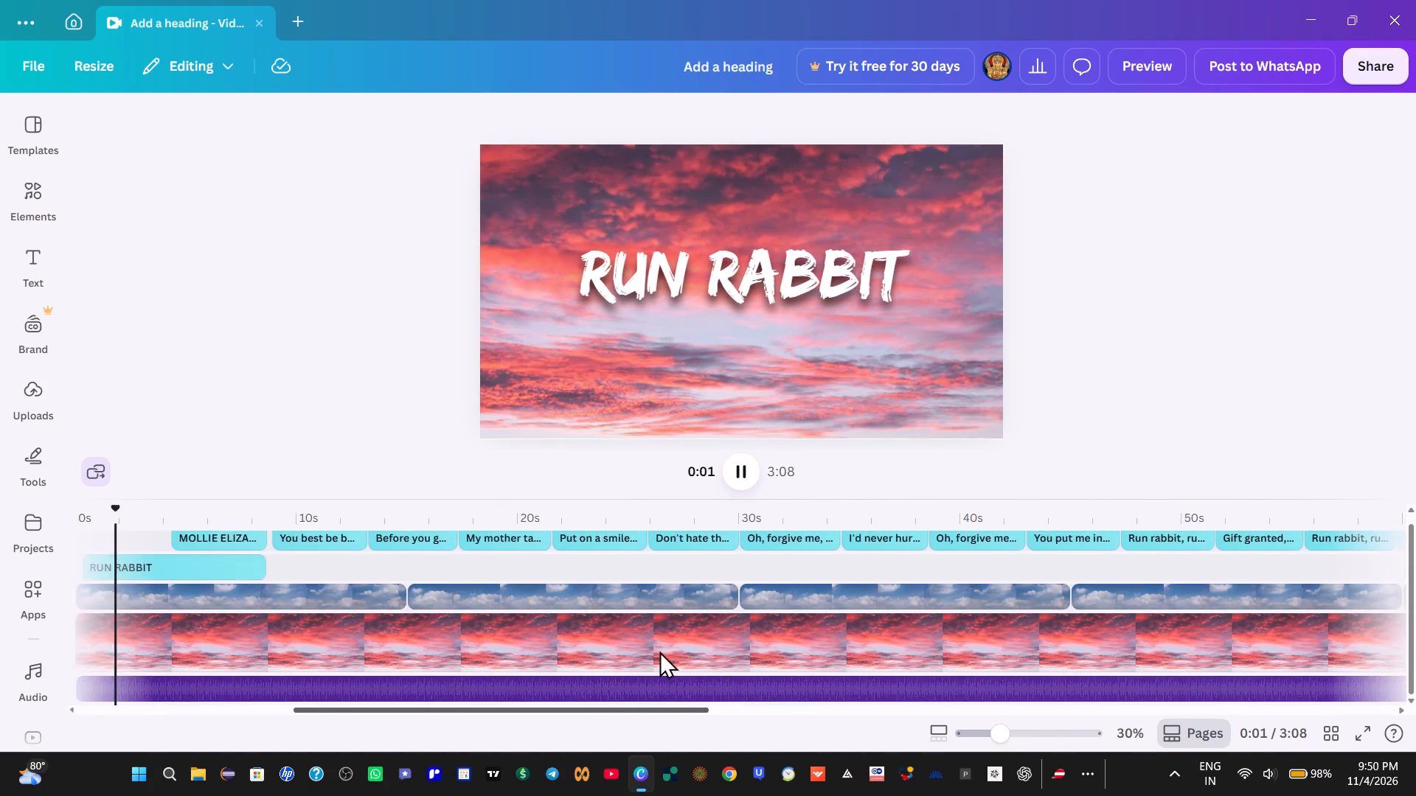
pyautogui.moveTo(659, 651); pyautogui.dragTo(339, 635)
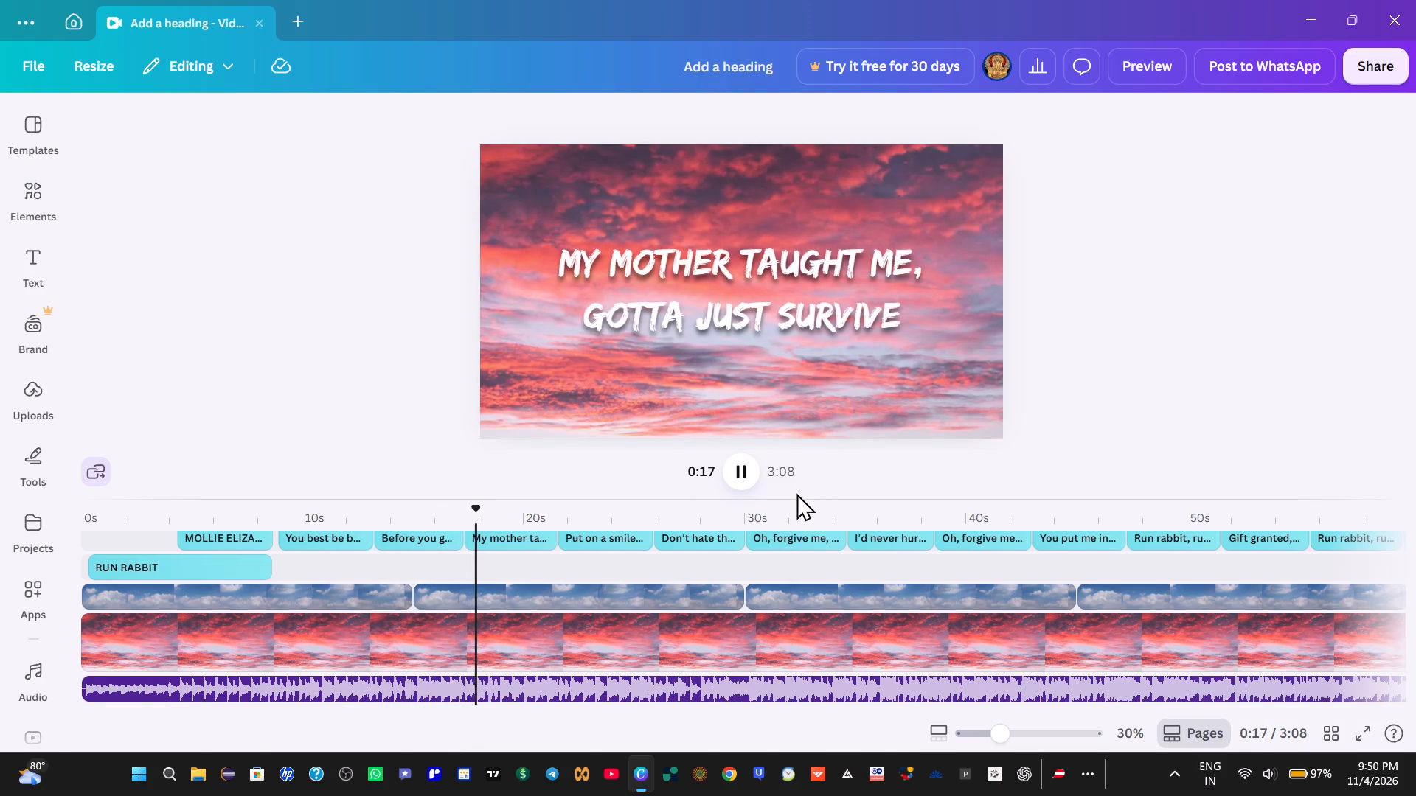
# Delete the comma after "My mother taught me" in the lyric text at about 0:19.
pyautogui.click(861, 287)
pyautogui.click(892, 260)
pyautogui.click(919, 267)
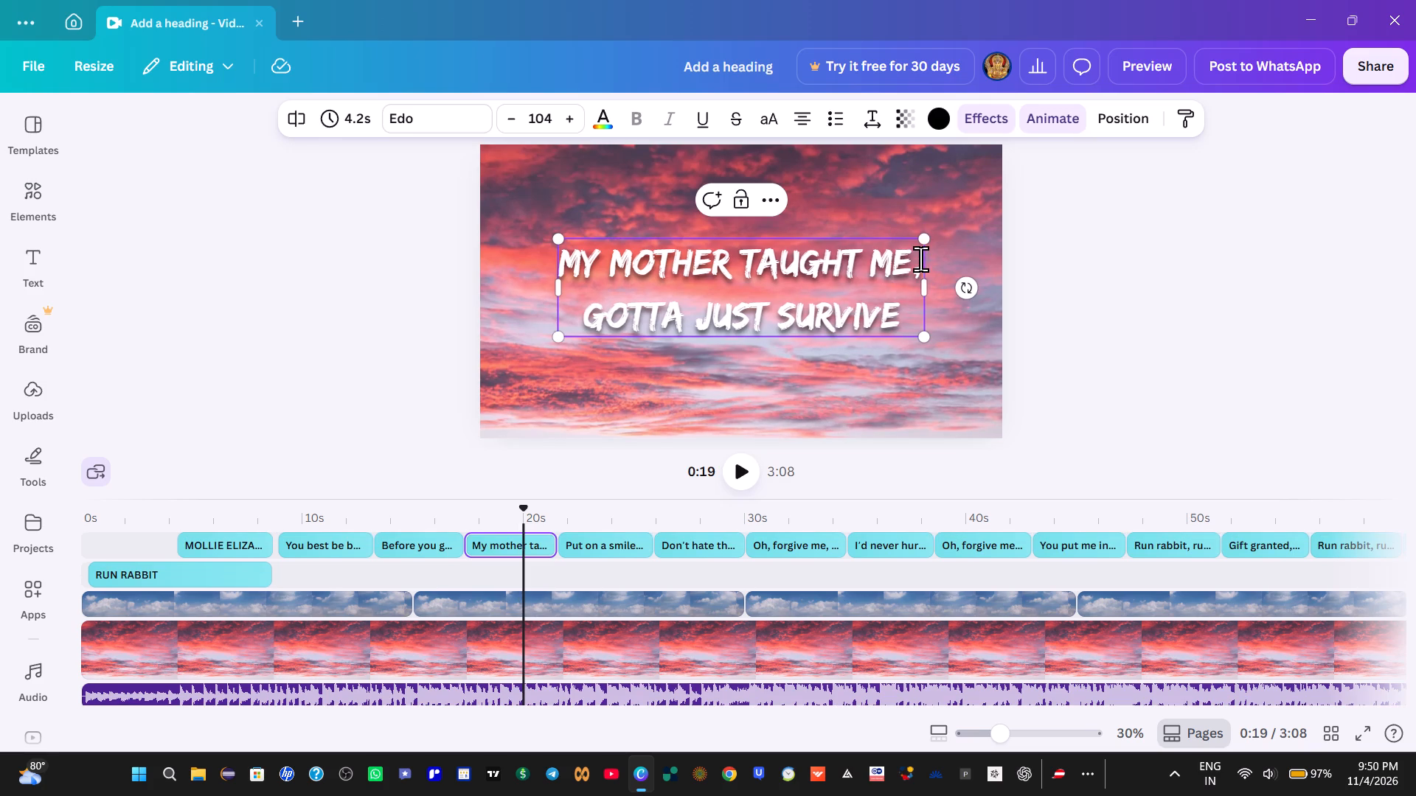
pyautogui.press('BackSpace')
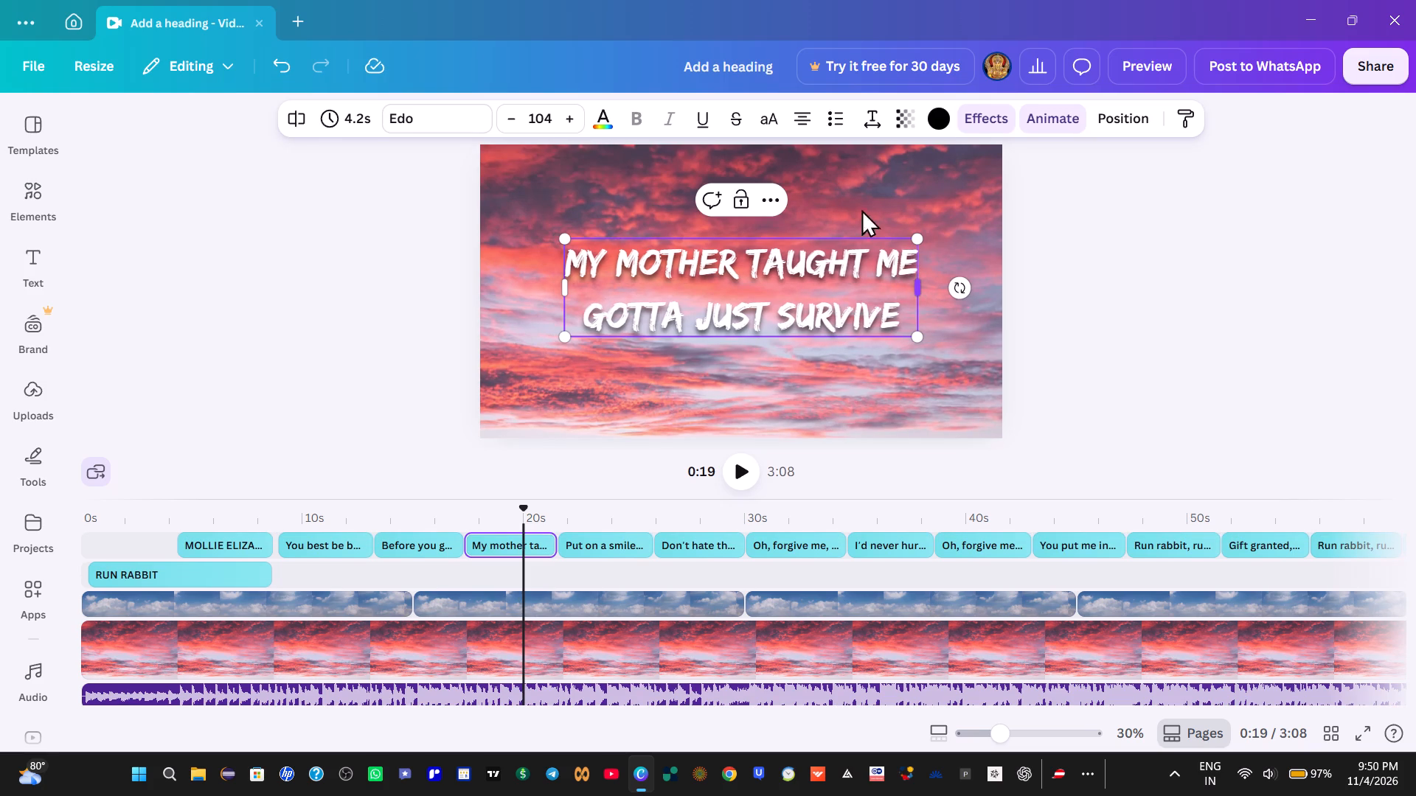
# Play through the remaining lyrics, checking the "Walls padded", "What does not kill you" and final "Oh, forgive me" captions against the audio.
pyautogui.click(730, 471)
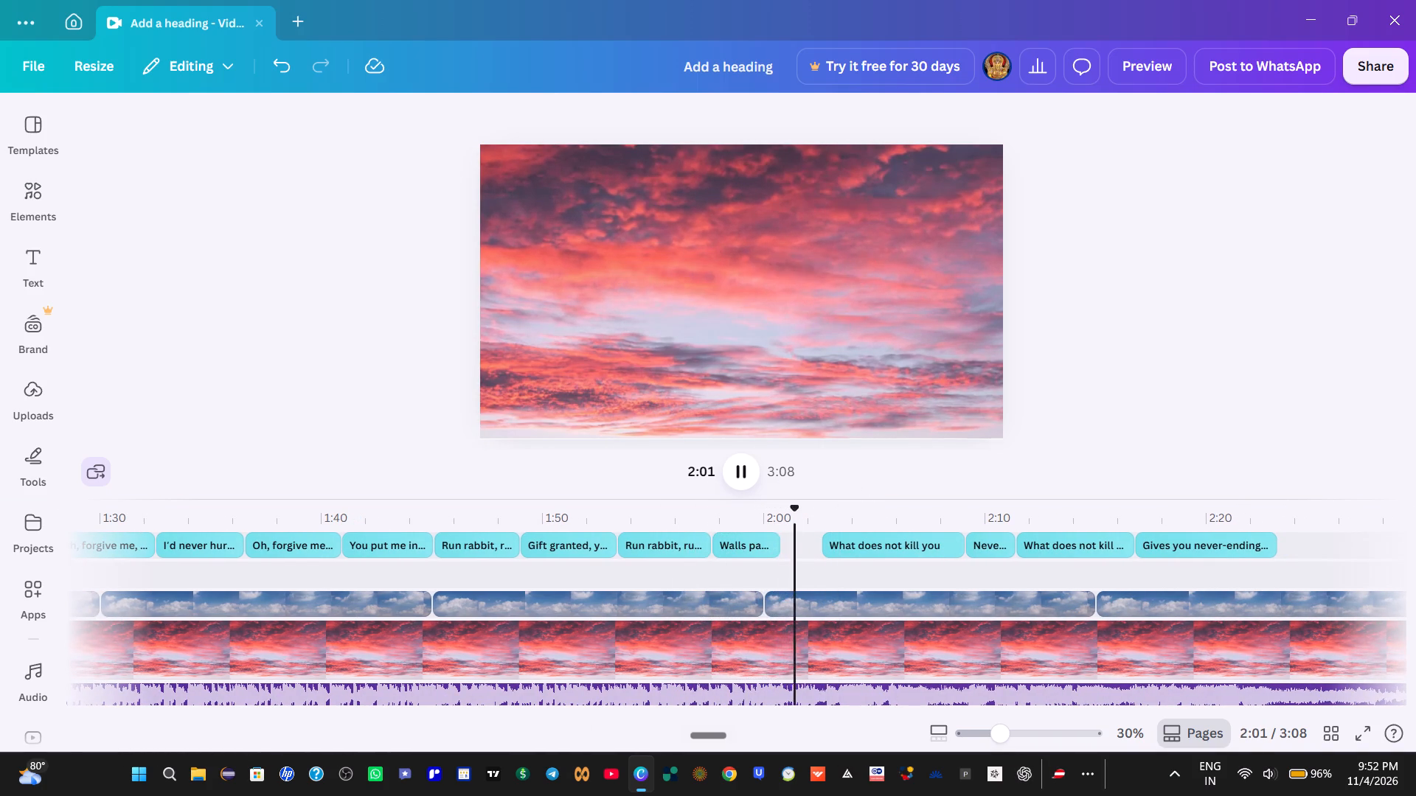
pyautogui.click(743, 545)
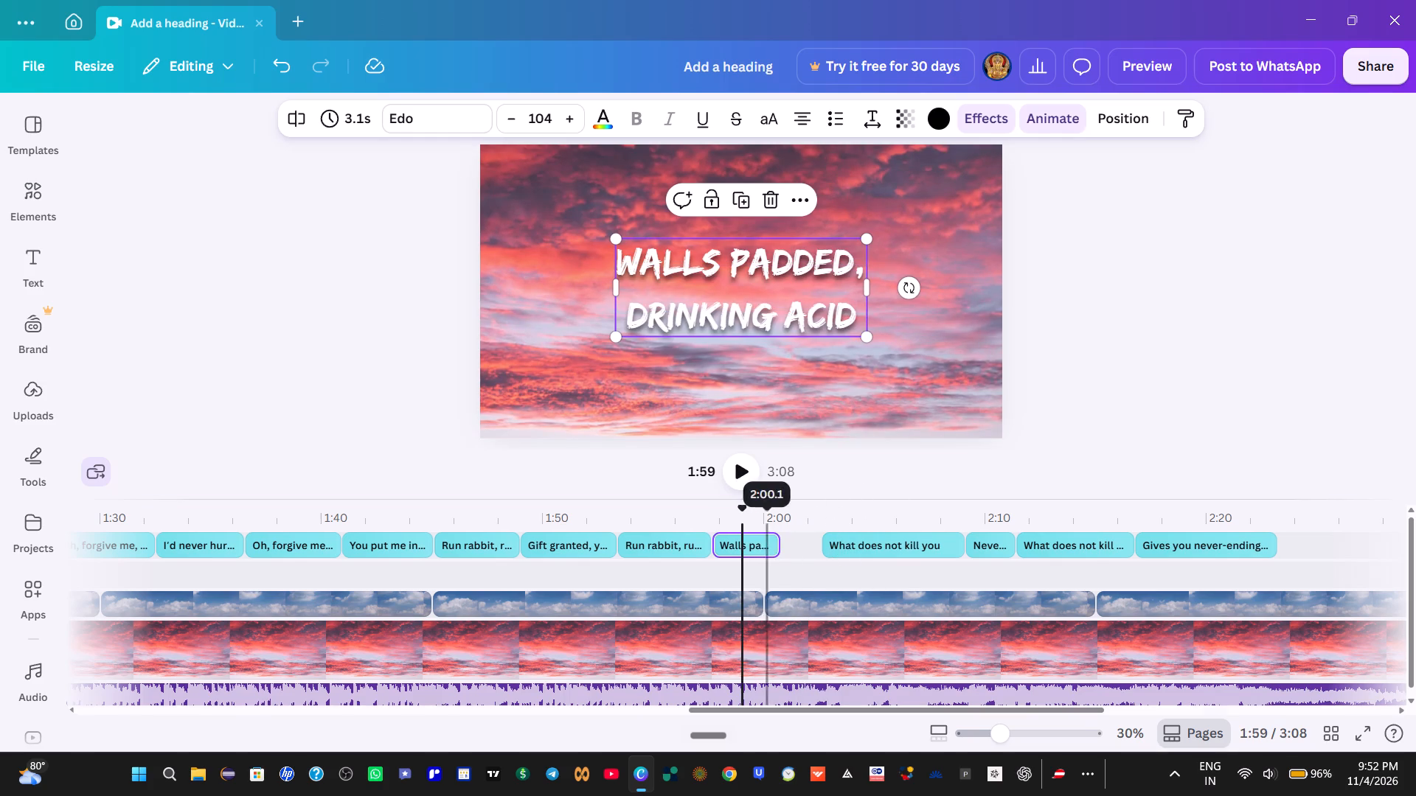
pyautogui.click(744, 473)
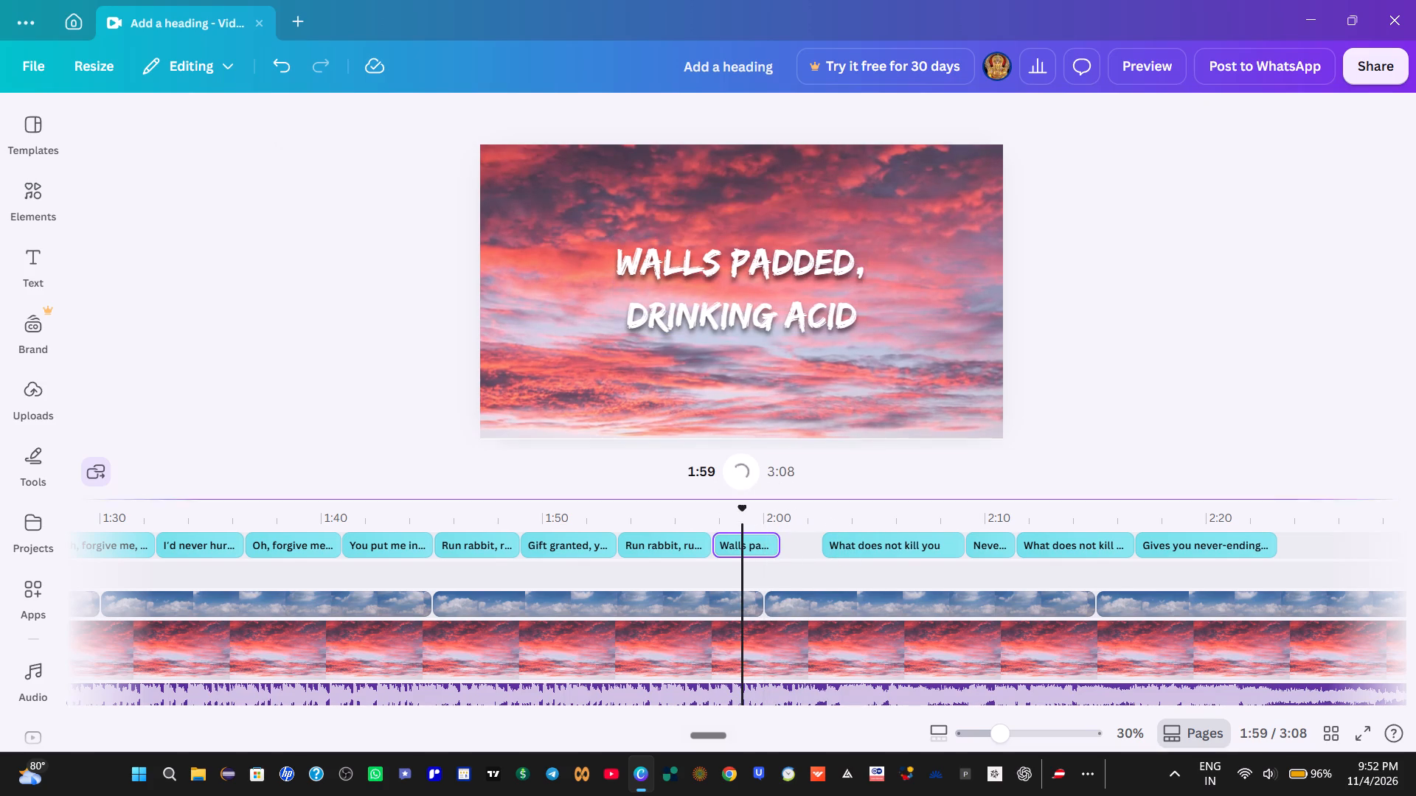
pyautogui.click(853, 543)
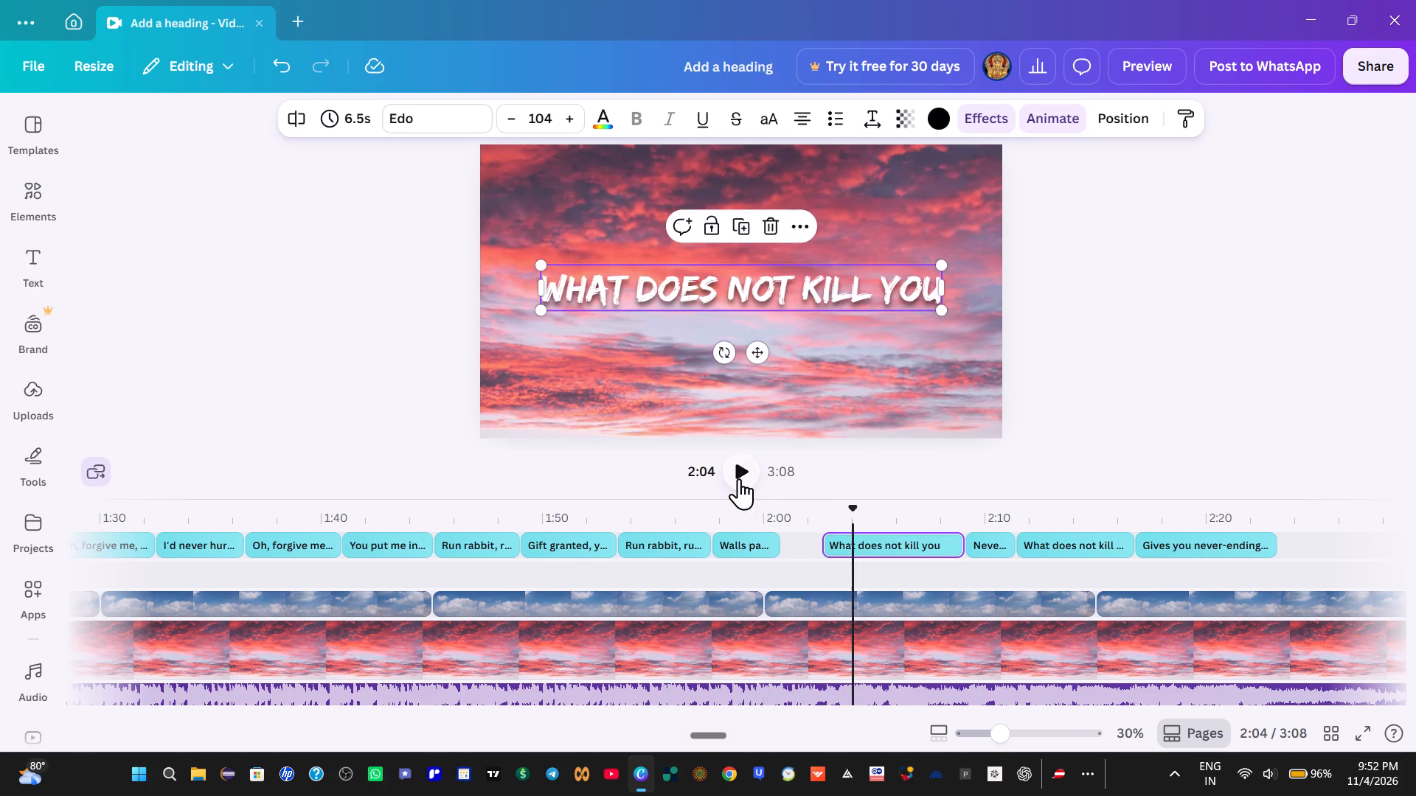
pyautogui.click(738, 477)
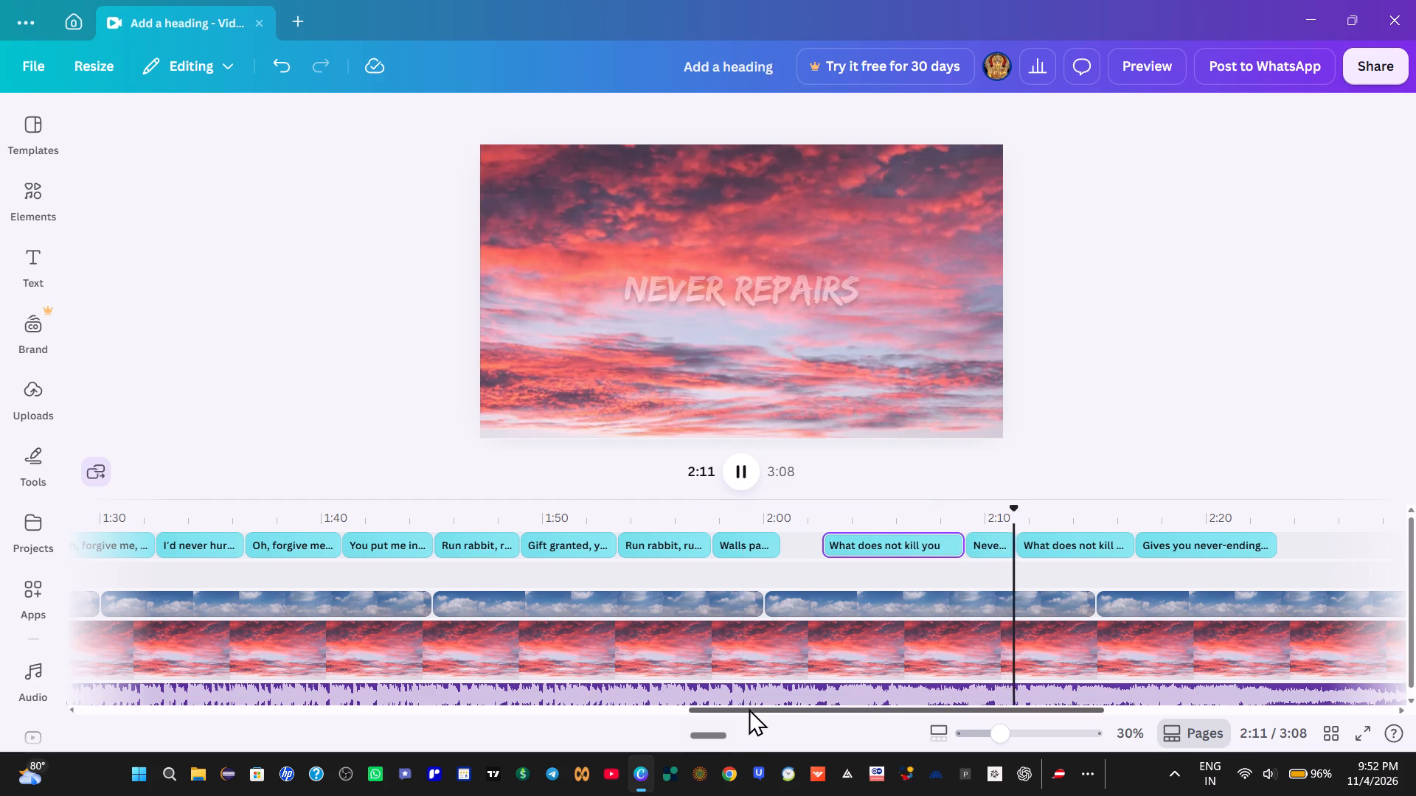
pyautogui.moveTo(749, 708); pyautogui.dragTo(874, 709)
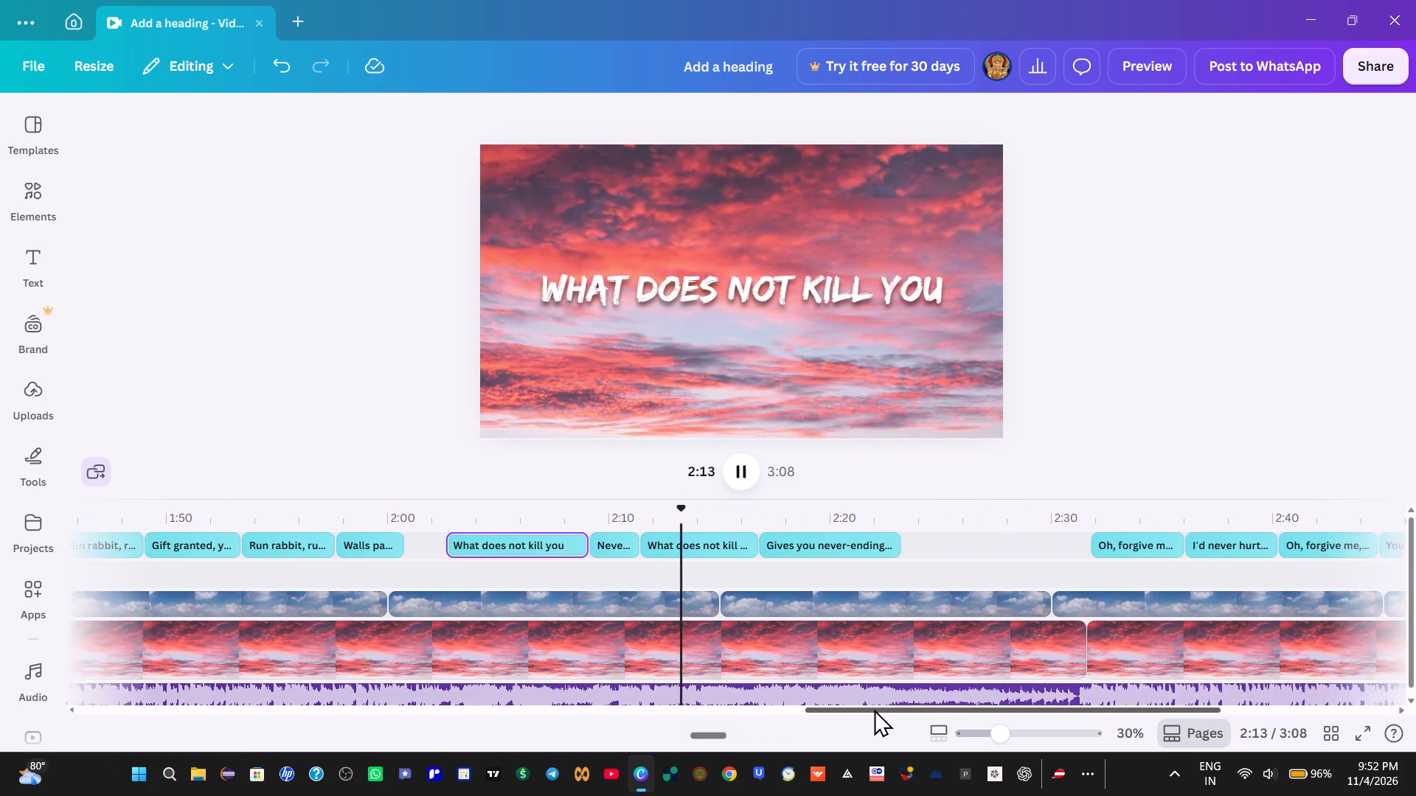
pyautogui.moveTo(874, 709); pyautogui.dragTo(929, 706)
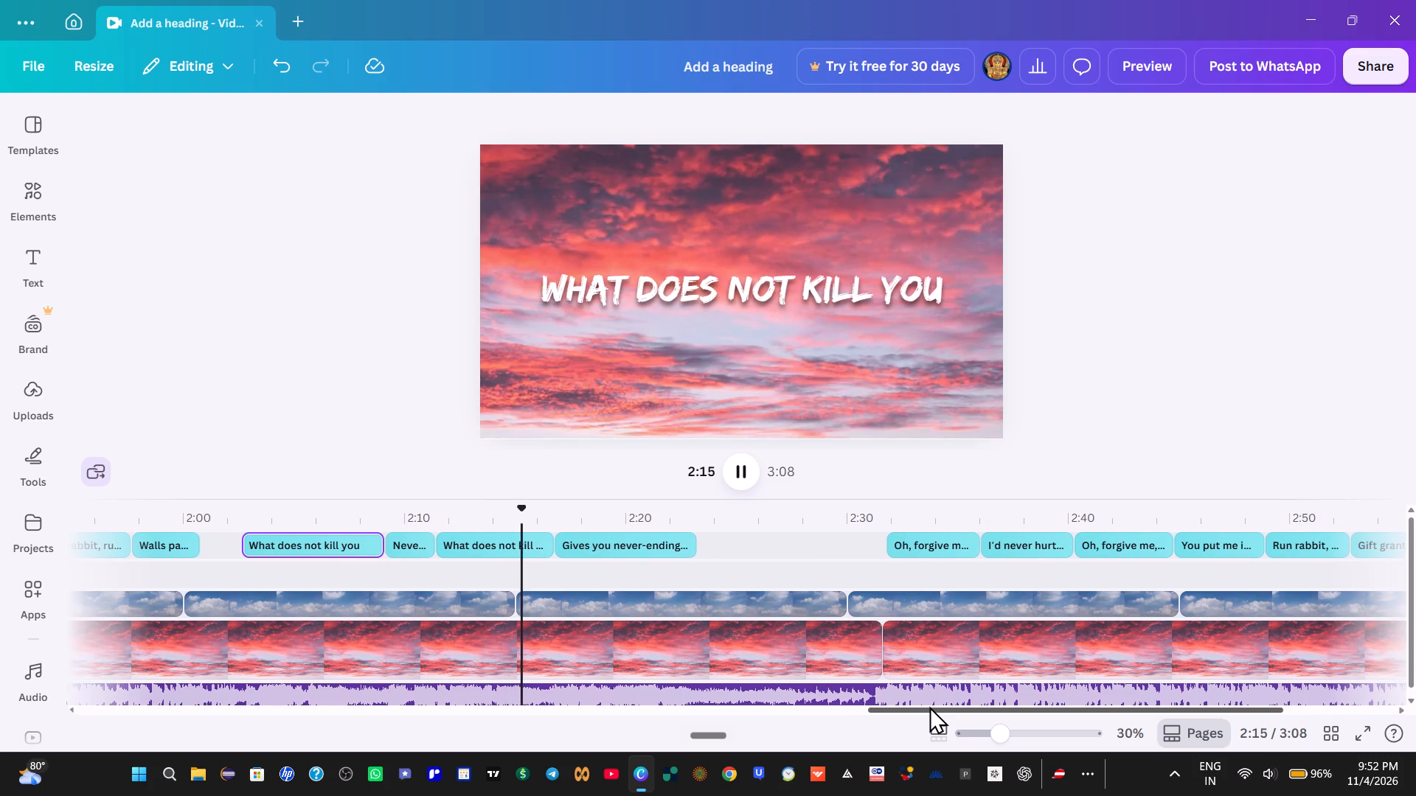
pyautogui.moveTo(929, 706); pyautogui.dragTo(943, 706)
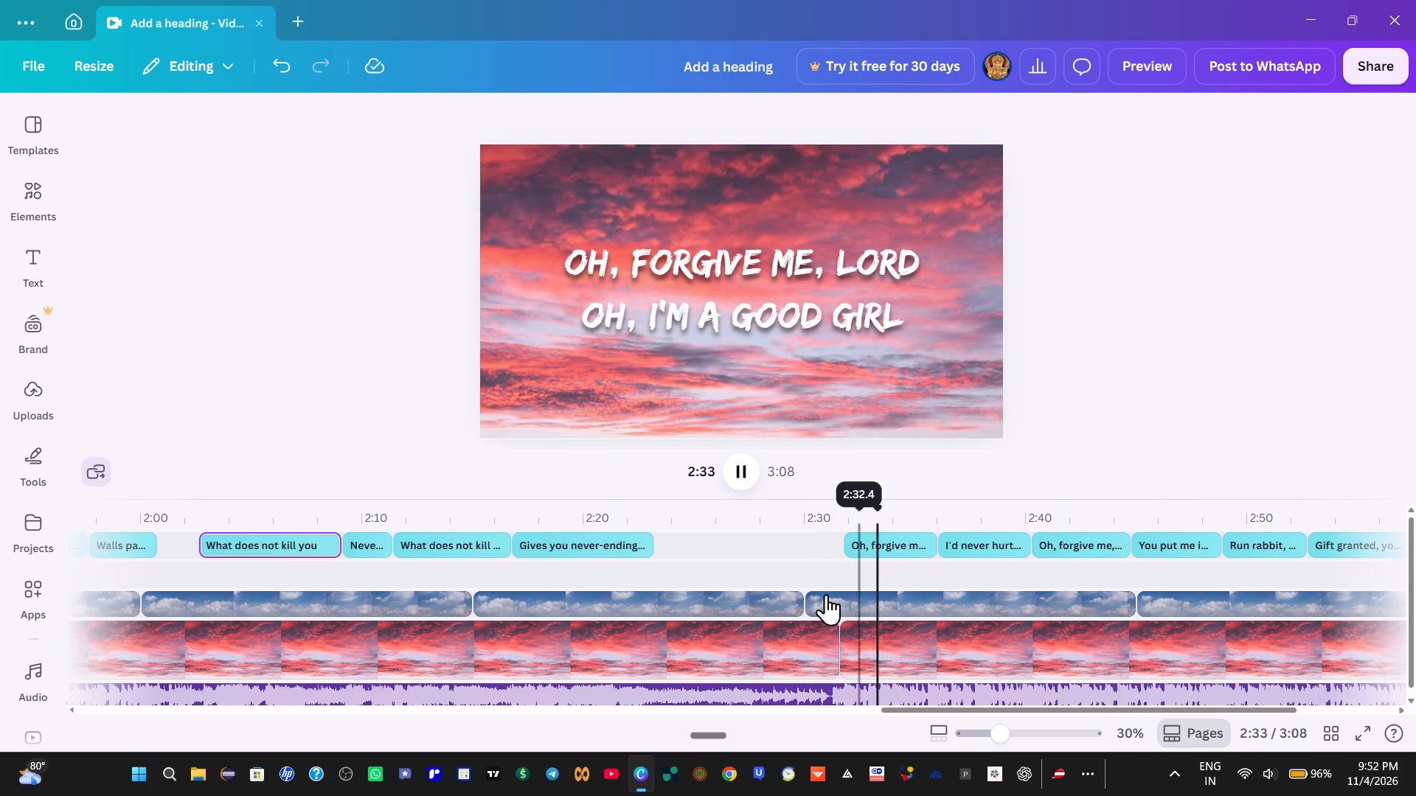
pyautogui.click(875, 541)
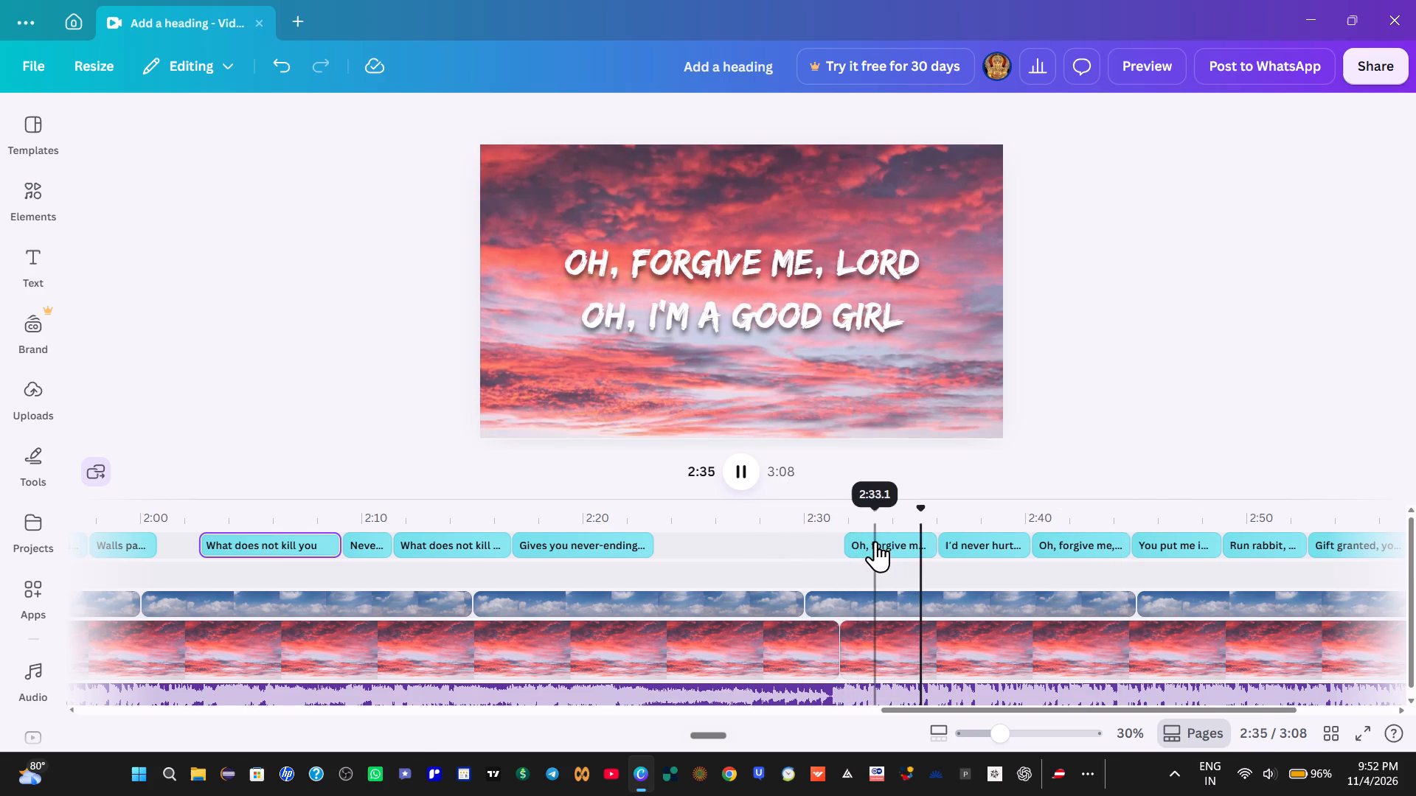
# Shift the audio track about 3 seconds later in the timeline.
pyautogui.moveTo(896, 710); pyautogui.dragTo(875, 711)
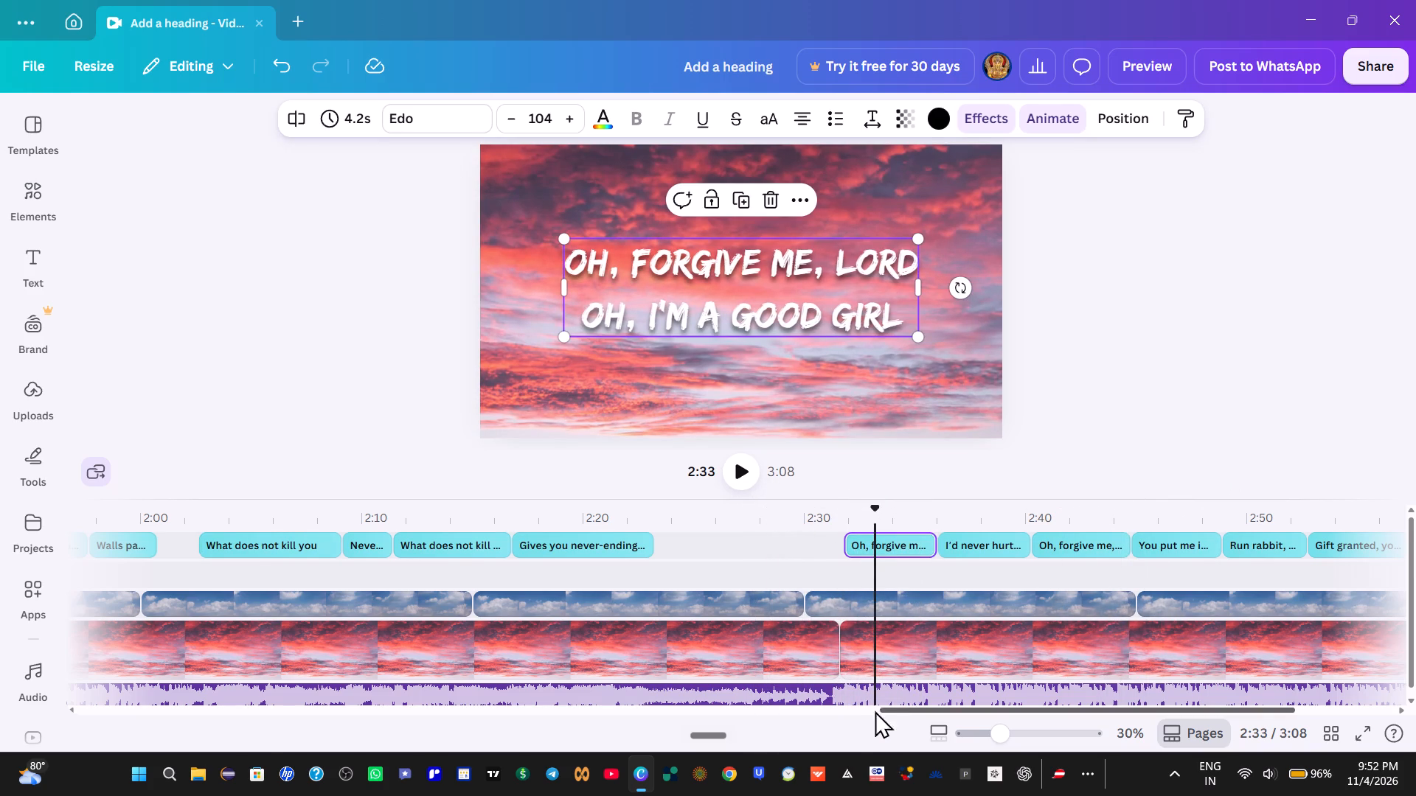
pyautogui.moveTo(875, 711); pyautogui.dragTo(451, 680)
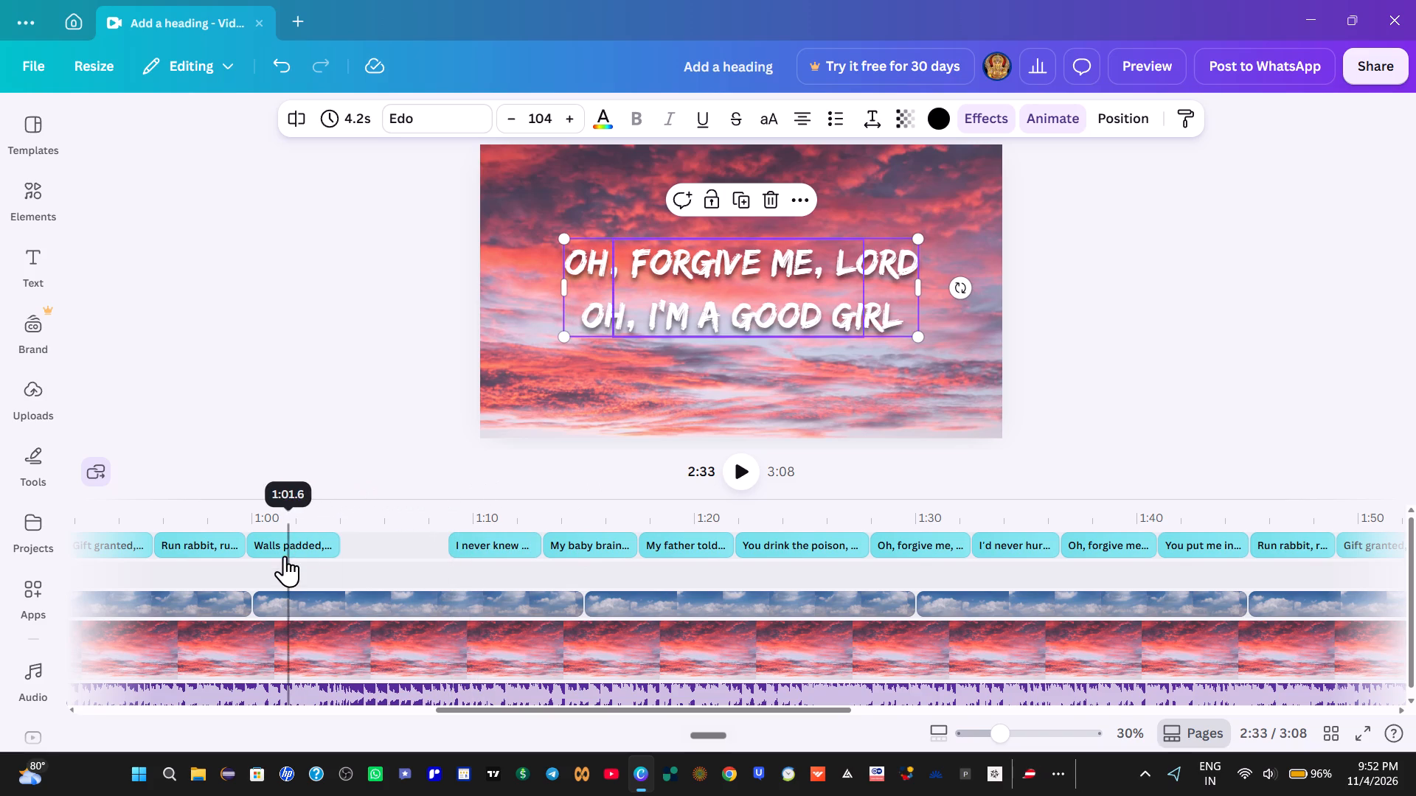
pyautogui.moveTo(458, 711); pyautogui.dragTo(403, 711)
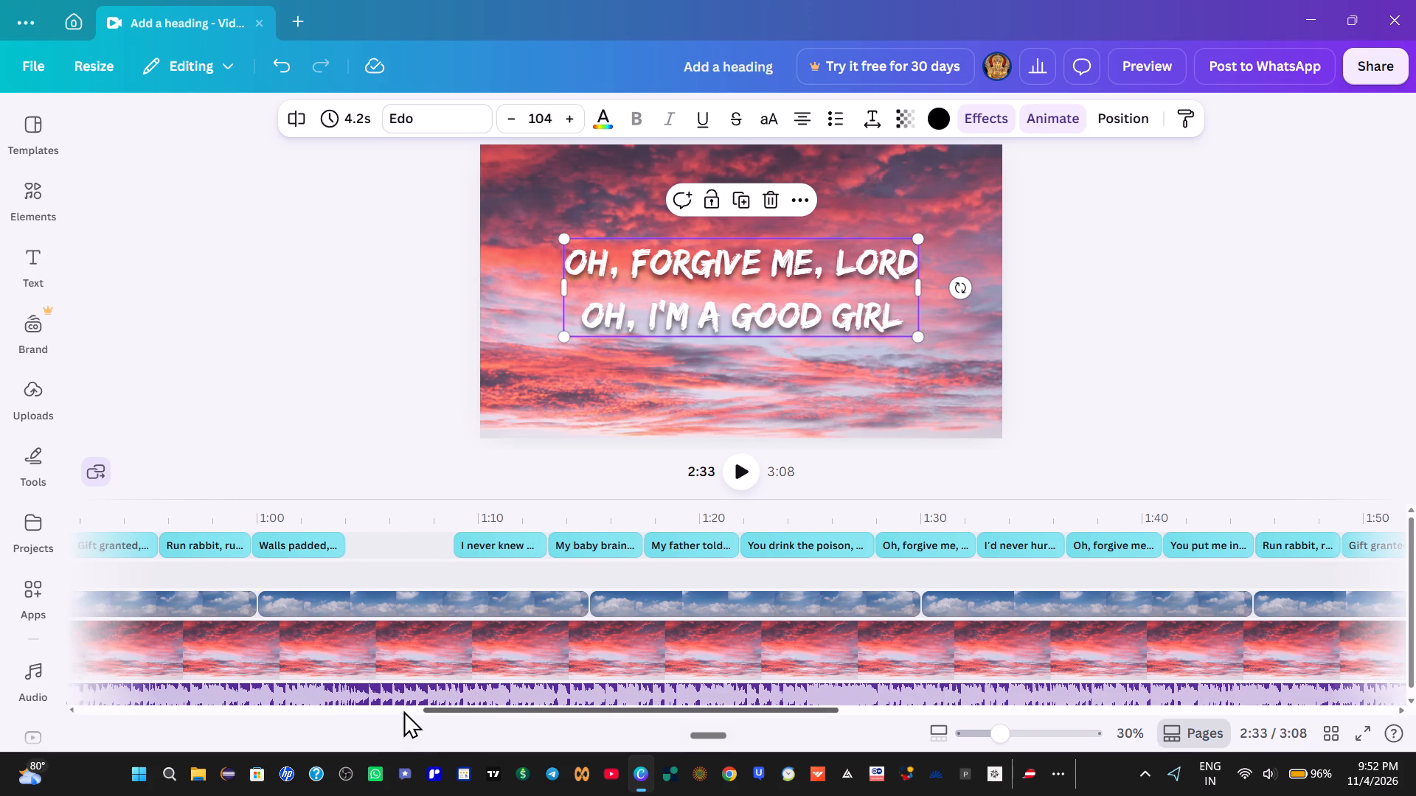
pyautogui.moveTo(403, 711); pyautogui.dragTo(380, 711)
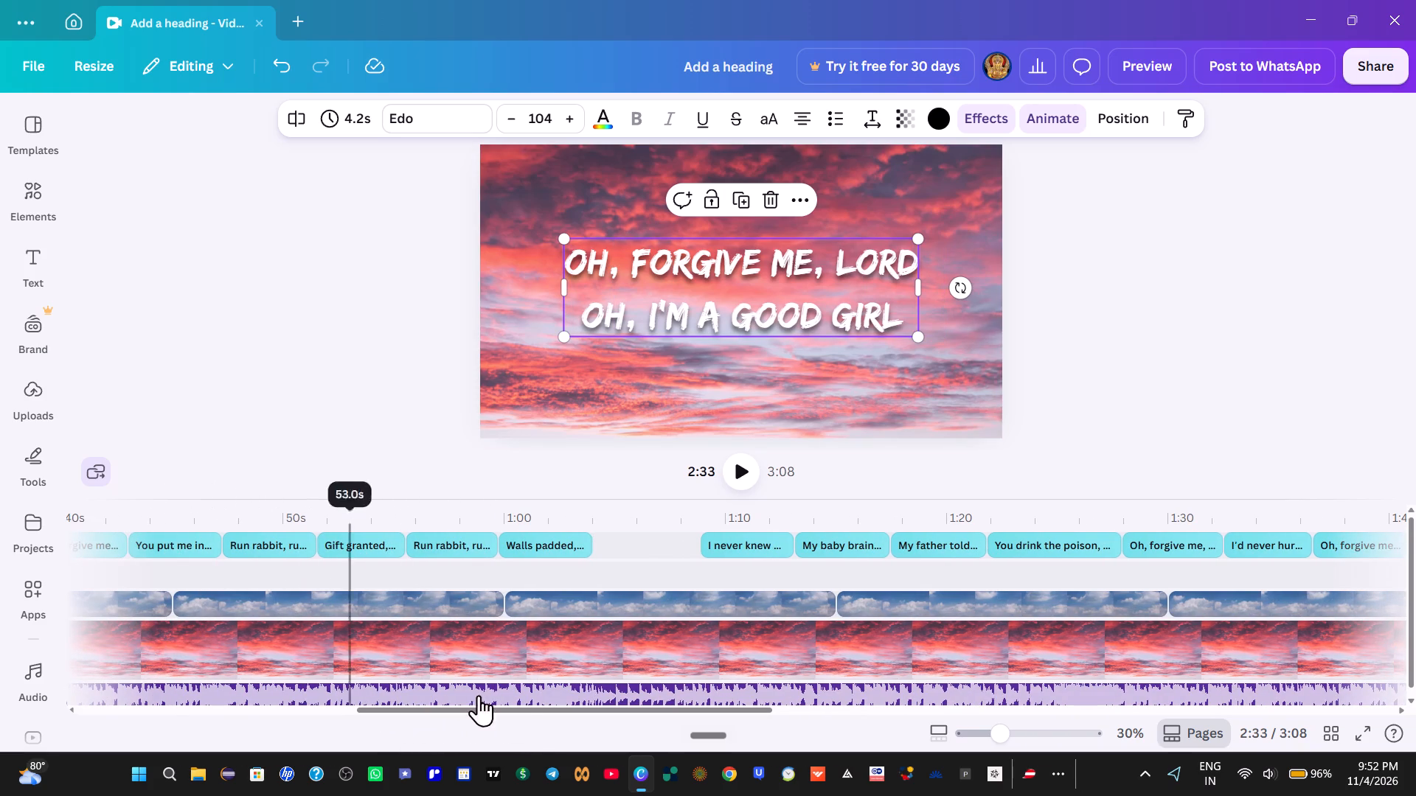
pyautogui.moveTo(507, 713); pyautogui.dragTo(459, 710)
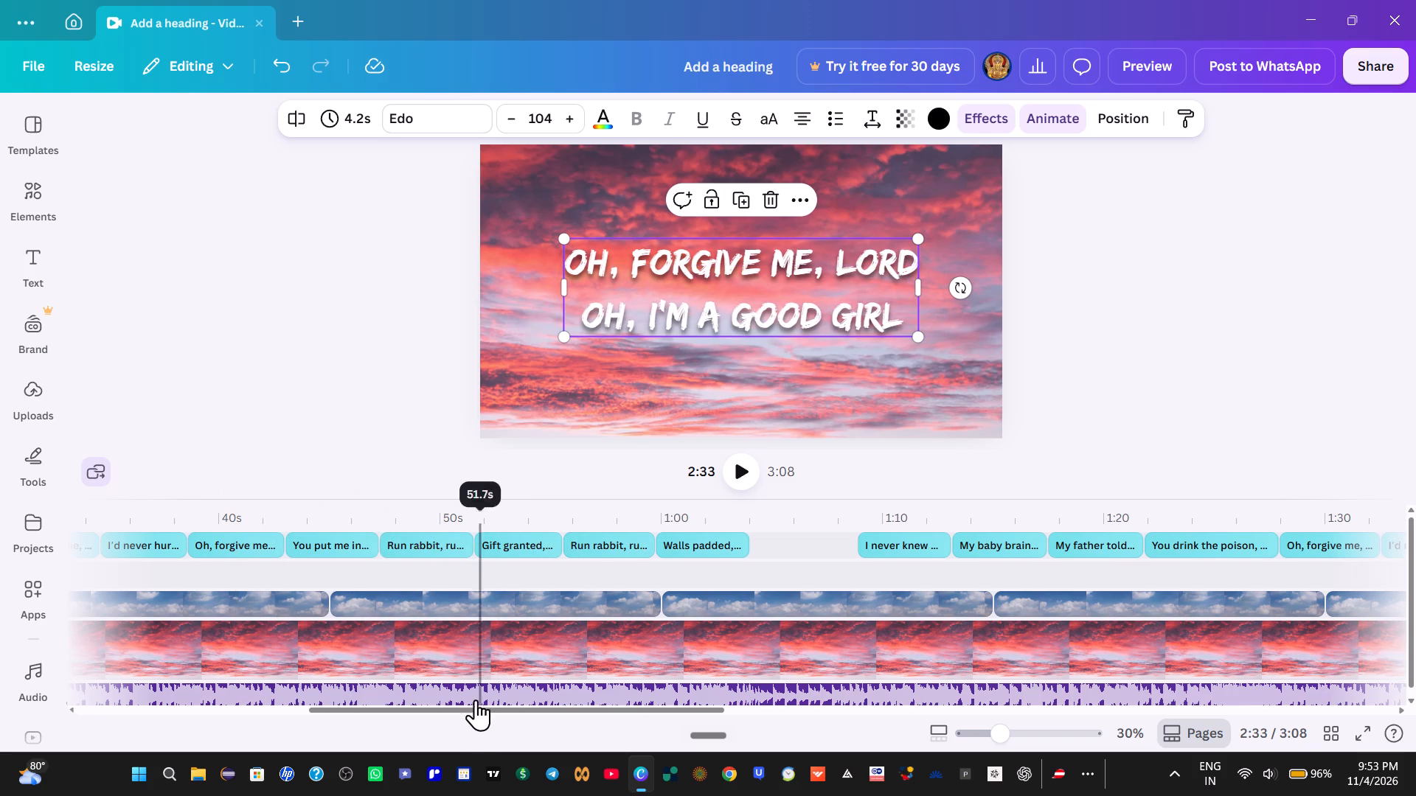
pyautogui.moveTo(481, 703); pyautogui.dragTo(553, 698)
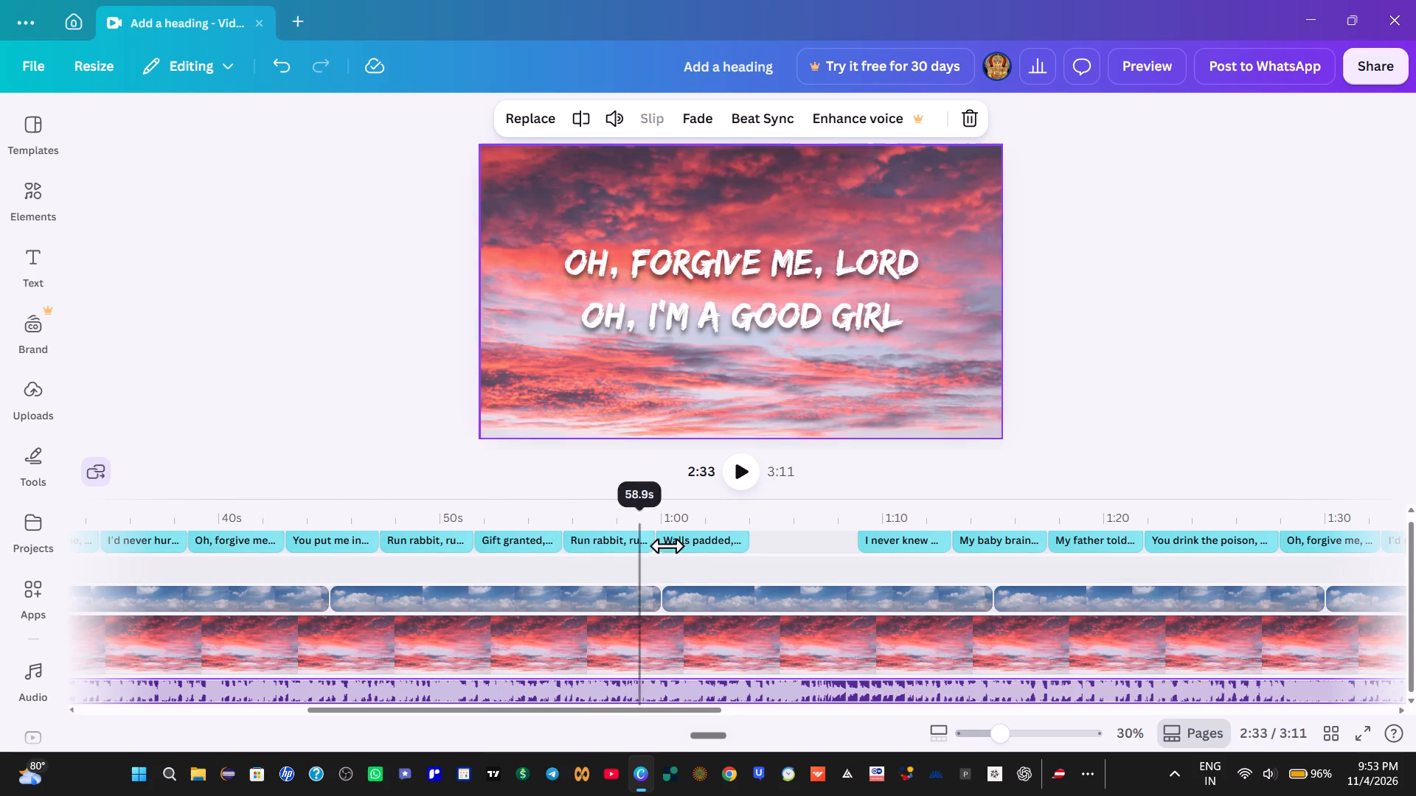
# Play the video from 2:33 to check the lyrics against the shifted audio.
pyautogui.click(746, 469)
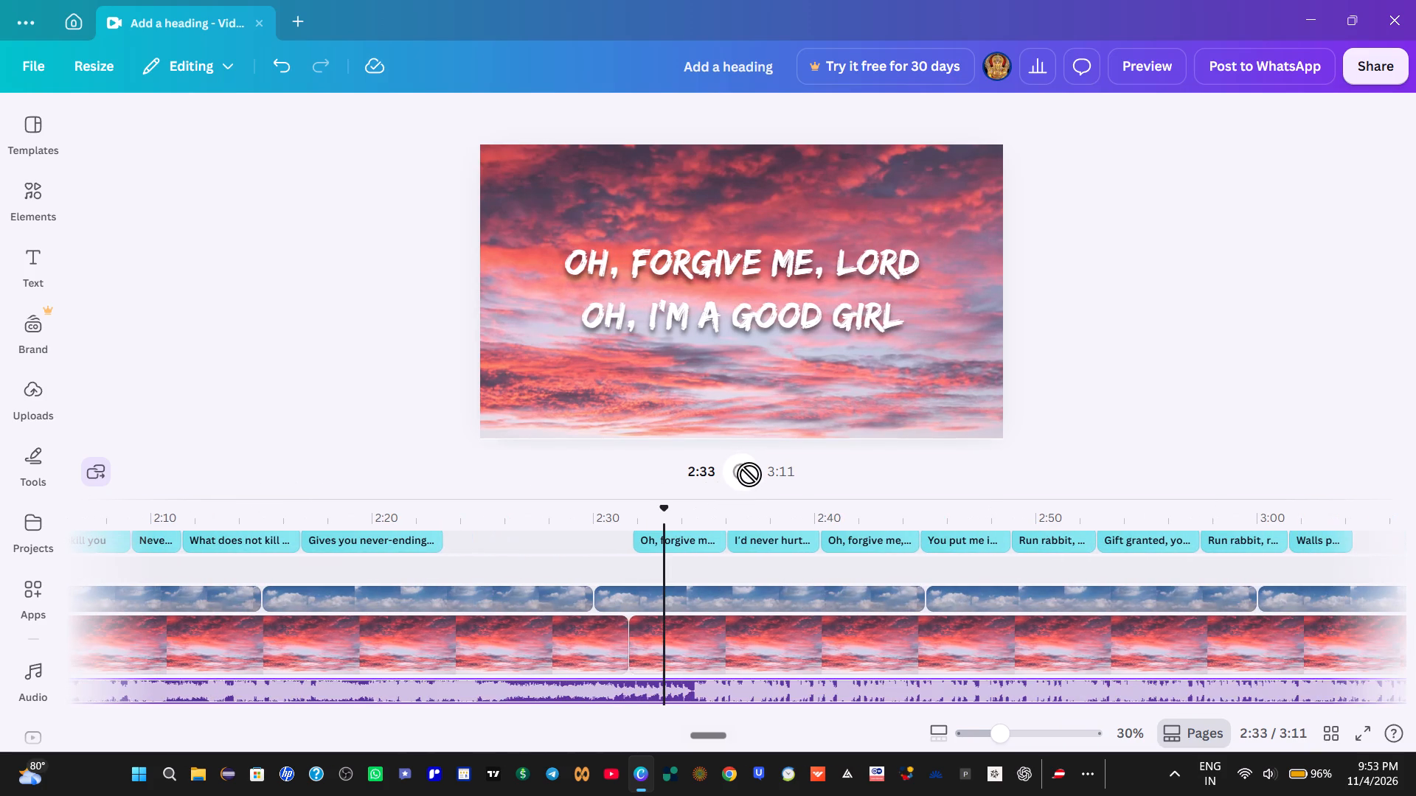
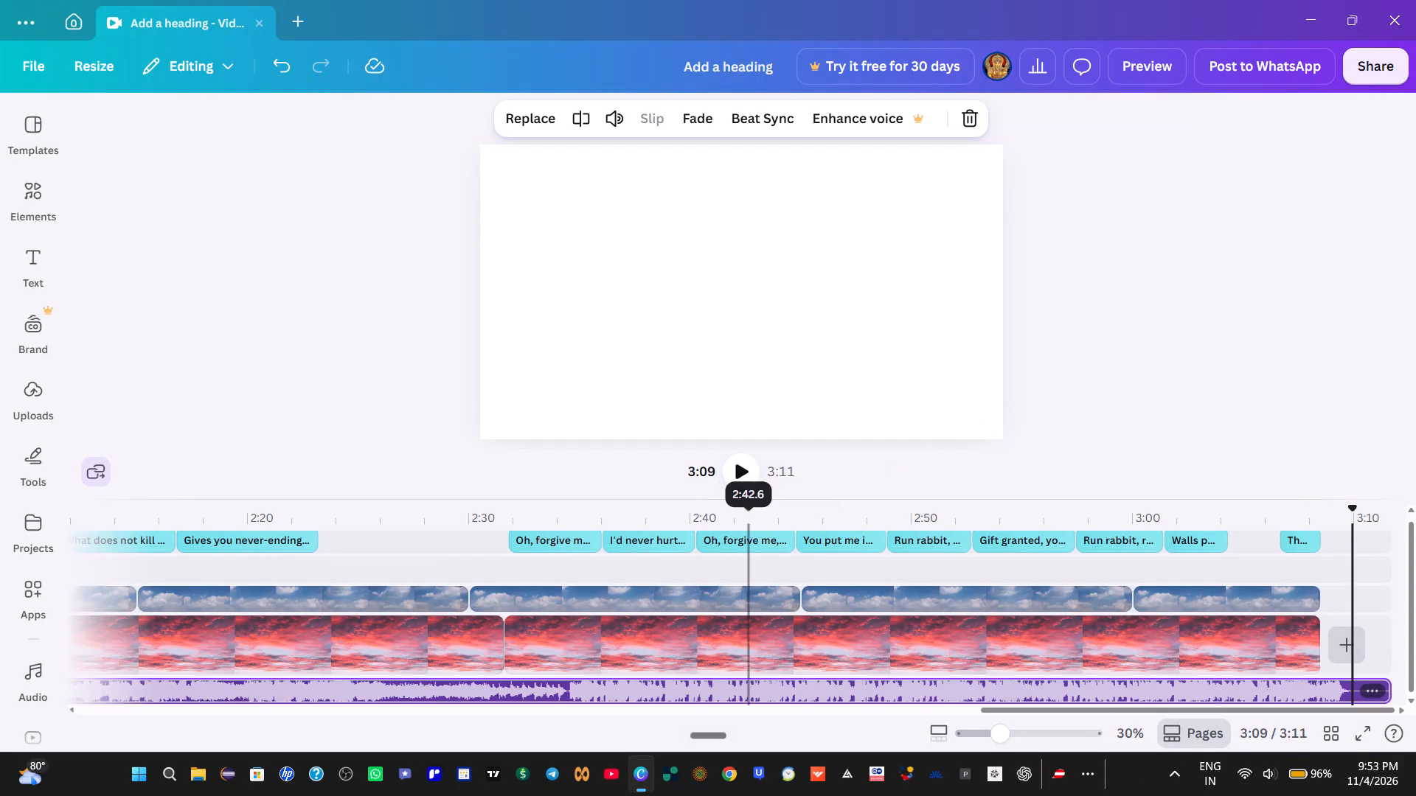
# Play back the closing lyric captions from "Walls padded" back to the final "Oh, forgive me" verse, checking their timing against the audio.
pyautogui.click(1179, 520)
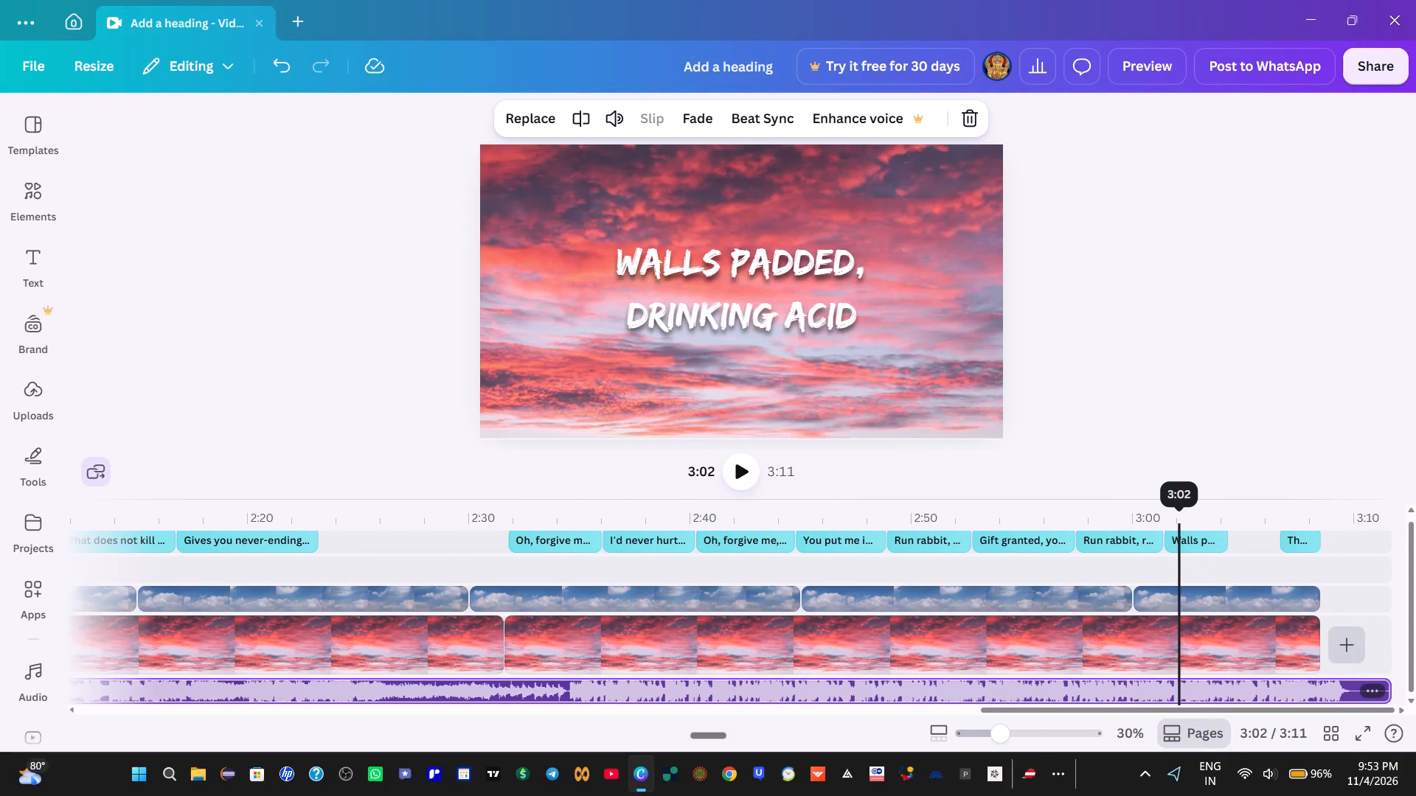
pyautogui.press('space')
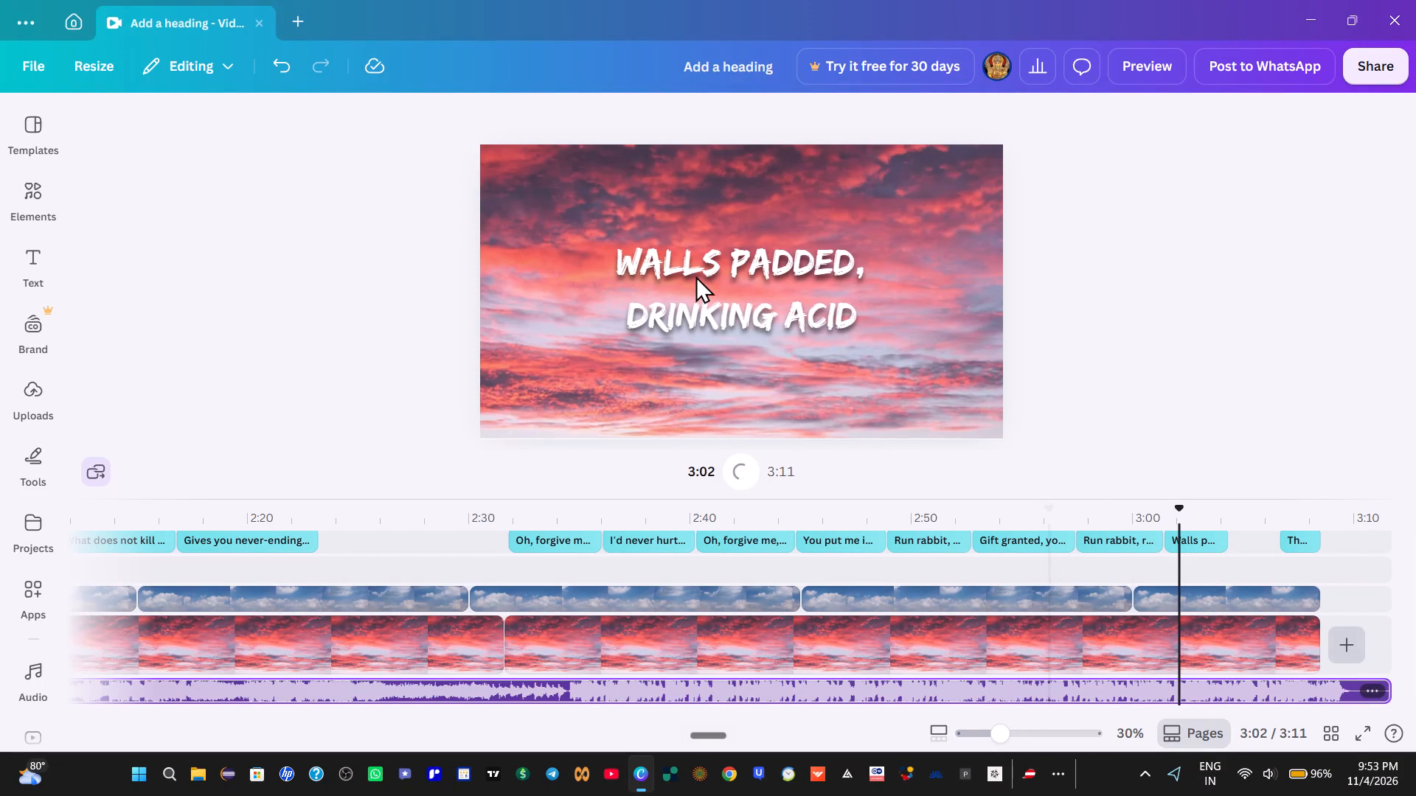
pyautogui.press('space')
pyautogui.click(775, 283)
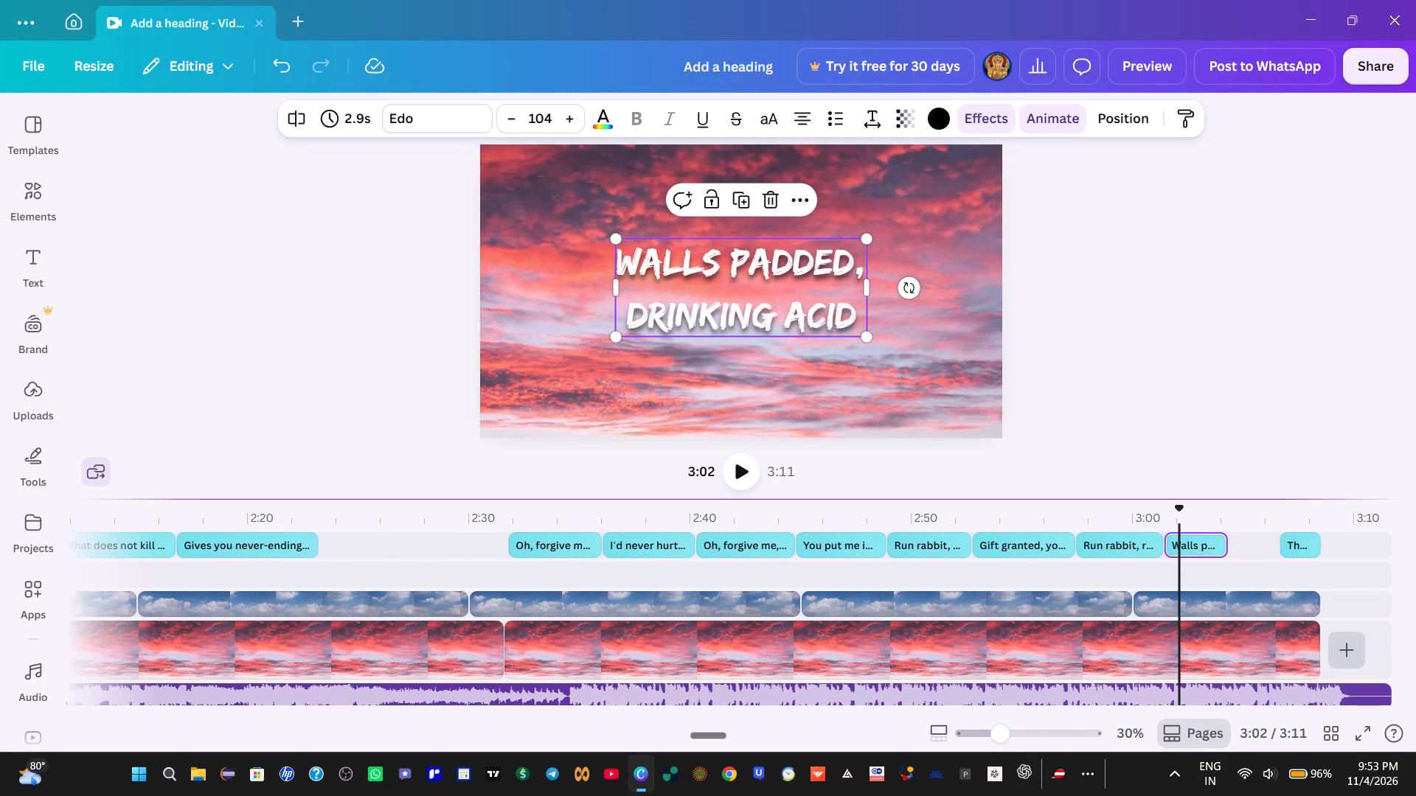
pyautogui.click(728, 478)
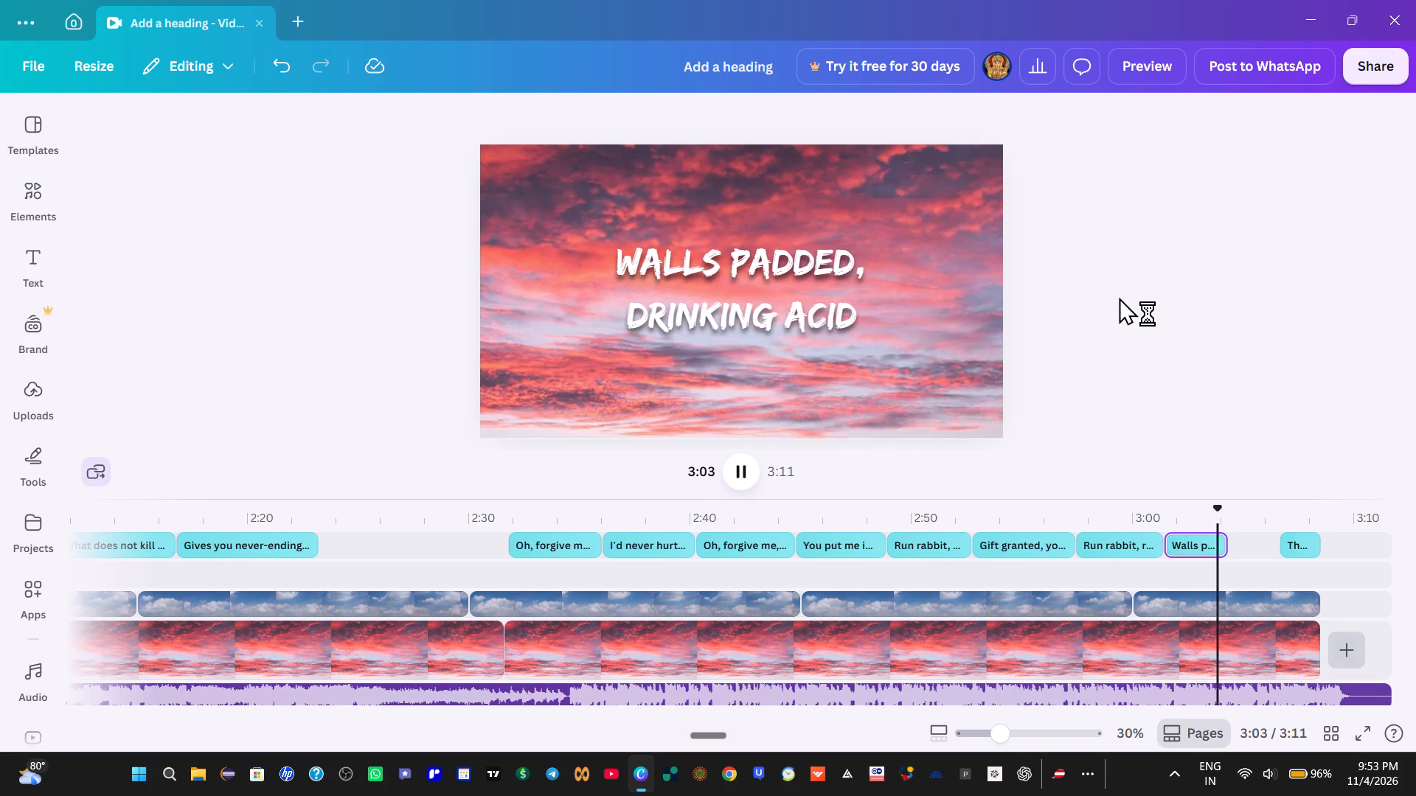
pyautogui.click(1110, 537)
pyautogui.press('space')
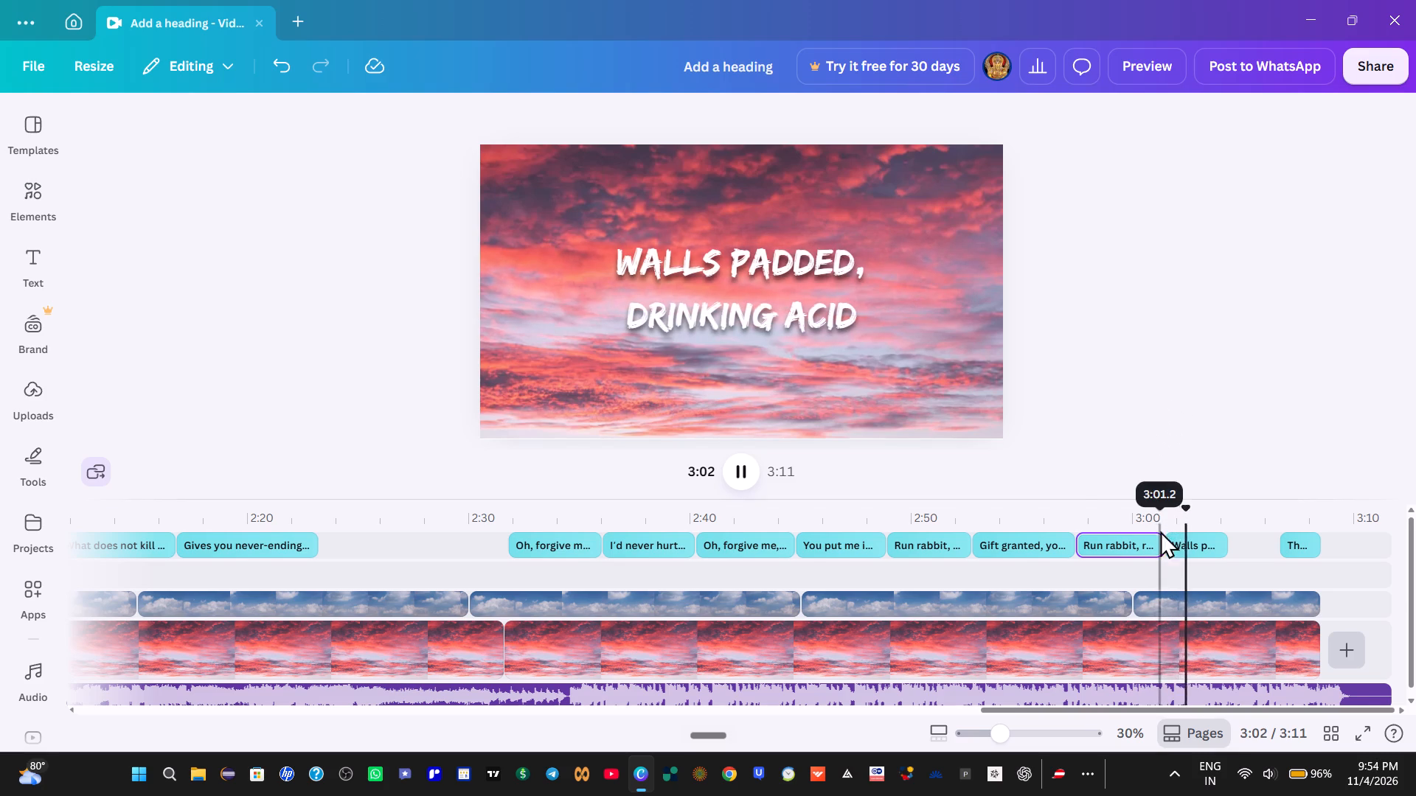
pyautogui.click(1080, 532)
pyautogui.press('space')
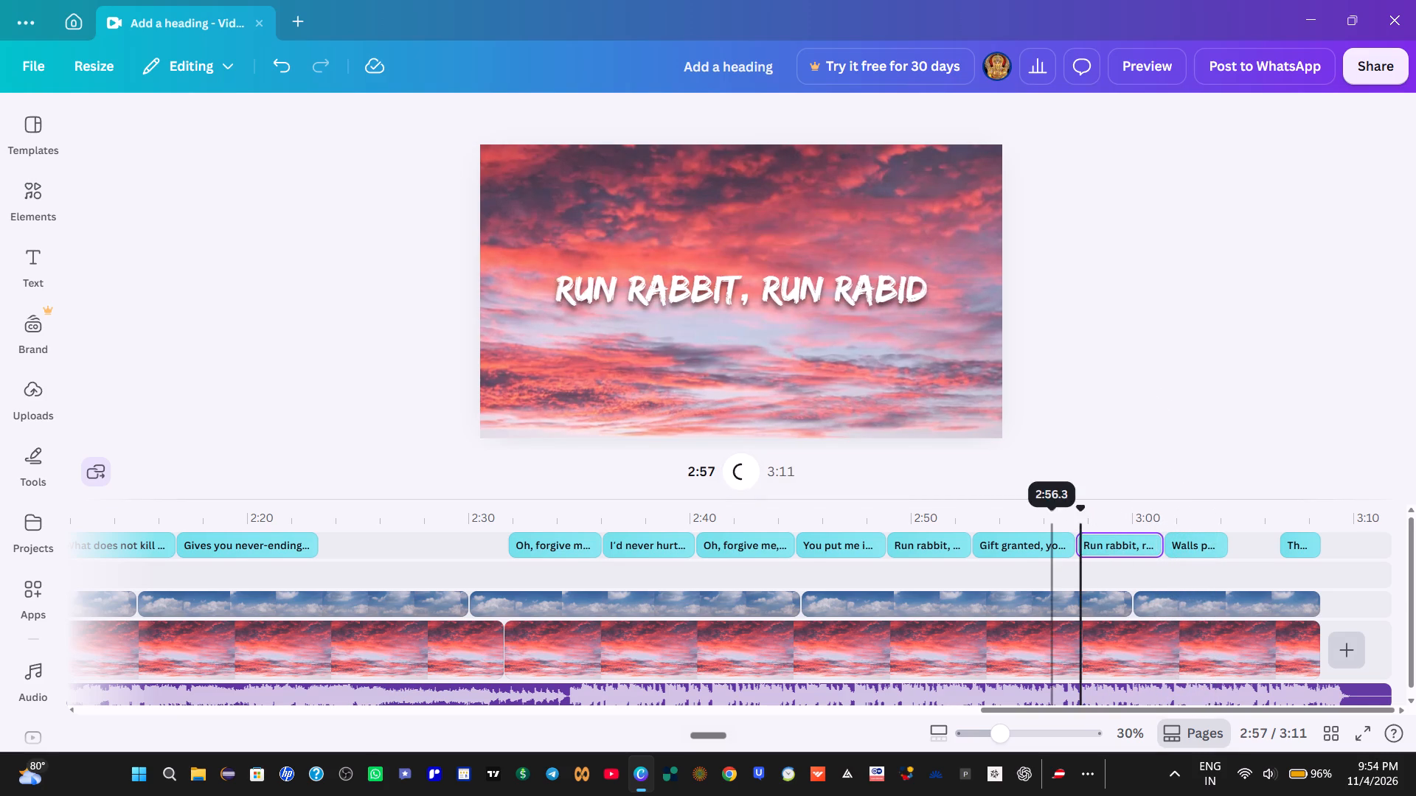
pyautogui.click(985, 524)
pyautogui.press('space')
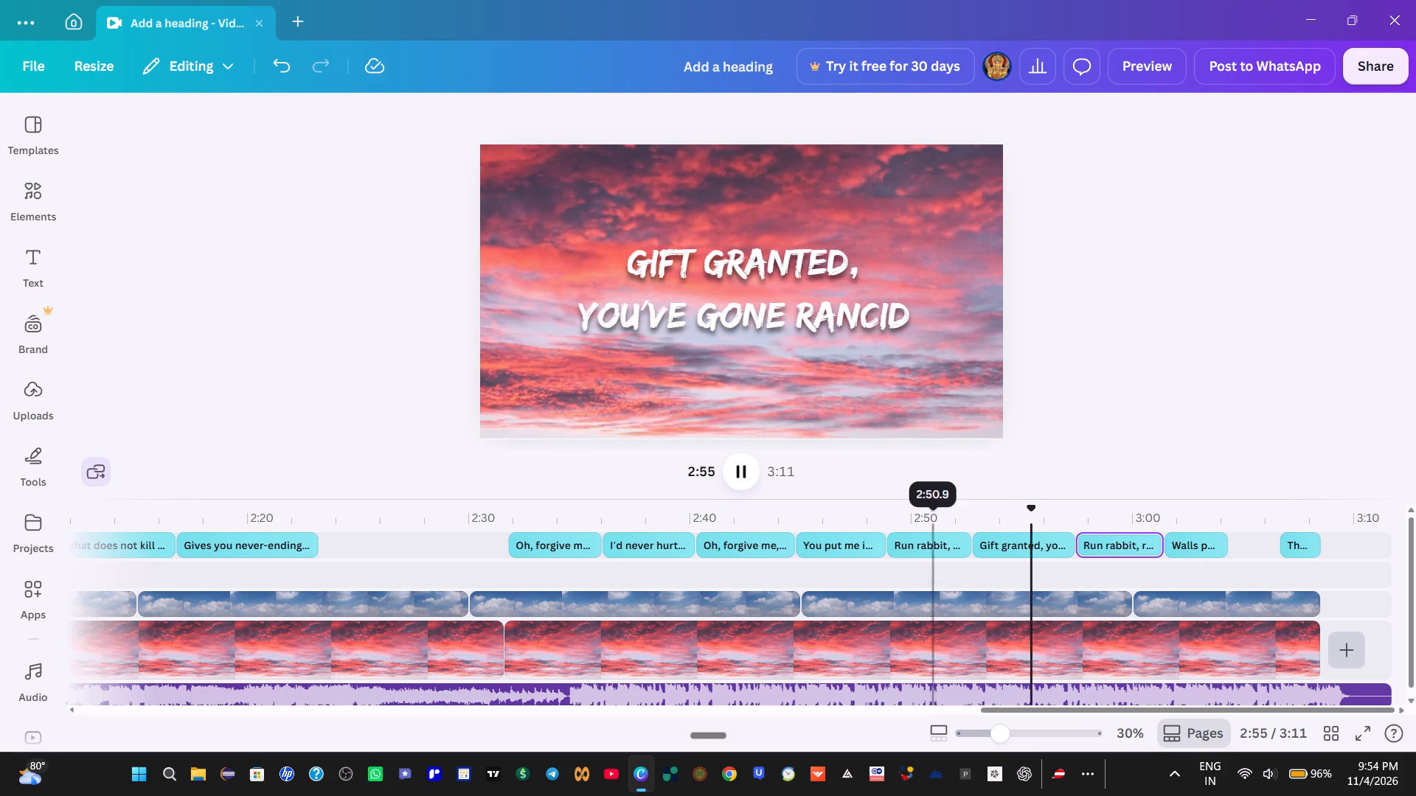
pyautogui.click(876, 536)
pyautogui.doubleClick(453, 531)
pyautogui.press('space')
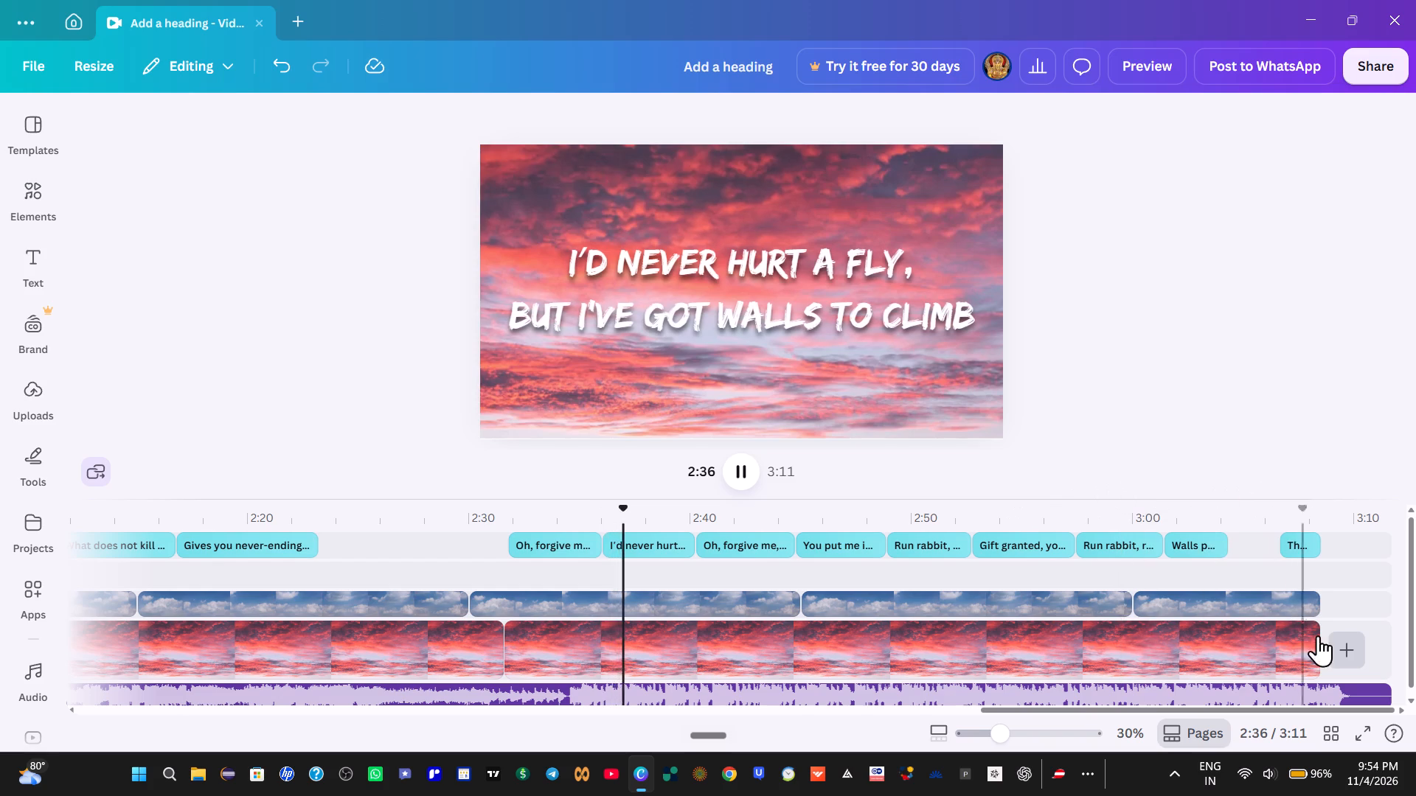
# Extend the last red-sky background clip to 40.9 s so that it reaches the end of the audio track.
pyautogui.click(935, 733)
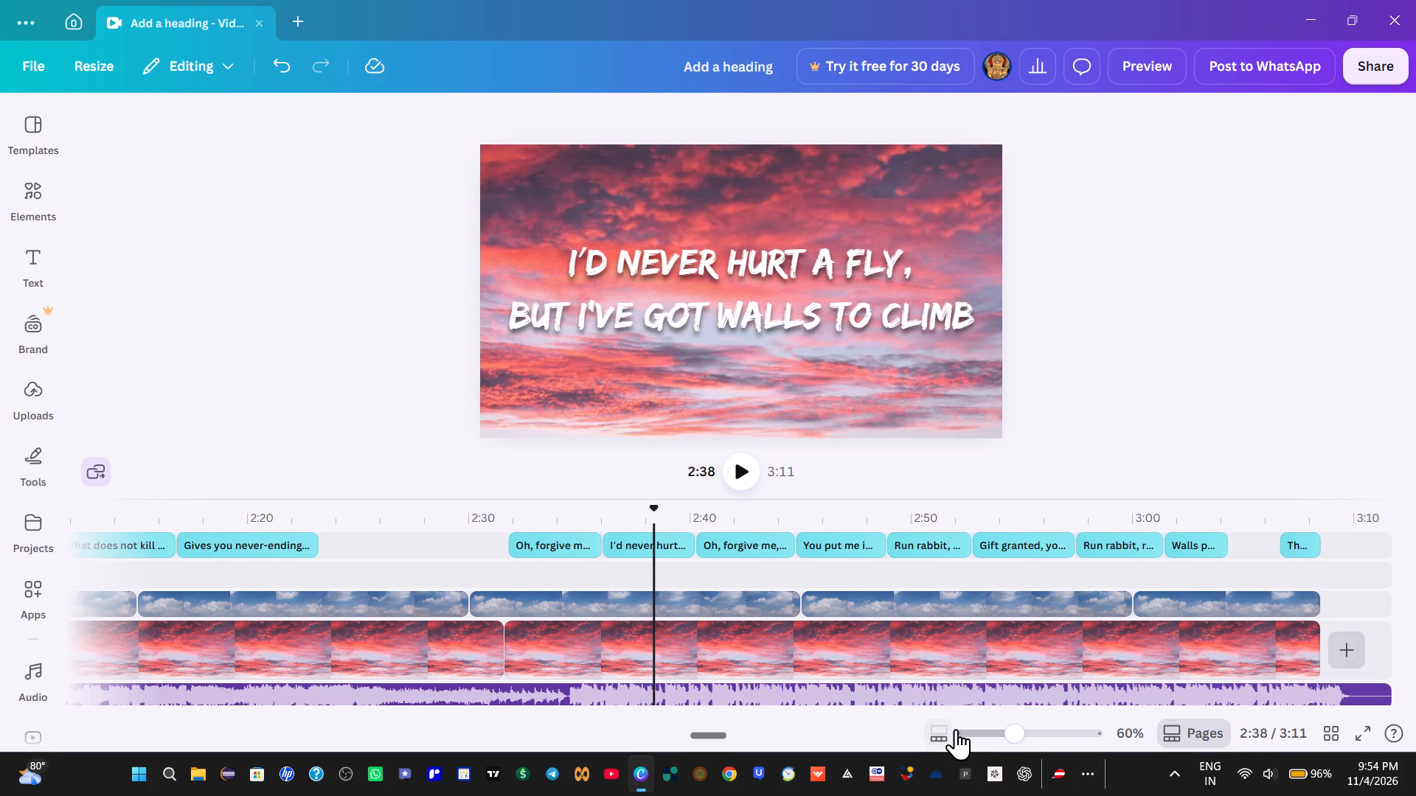
pyautogui.moveTo(969, 729); pyautogui.dragTo(980, 725)
pyautogui.click(980, 725)
pyautogui.moveTo(972, 725); pyautogui.dragTo(926, 726)
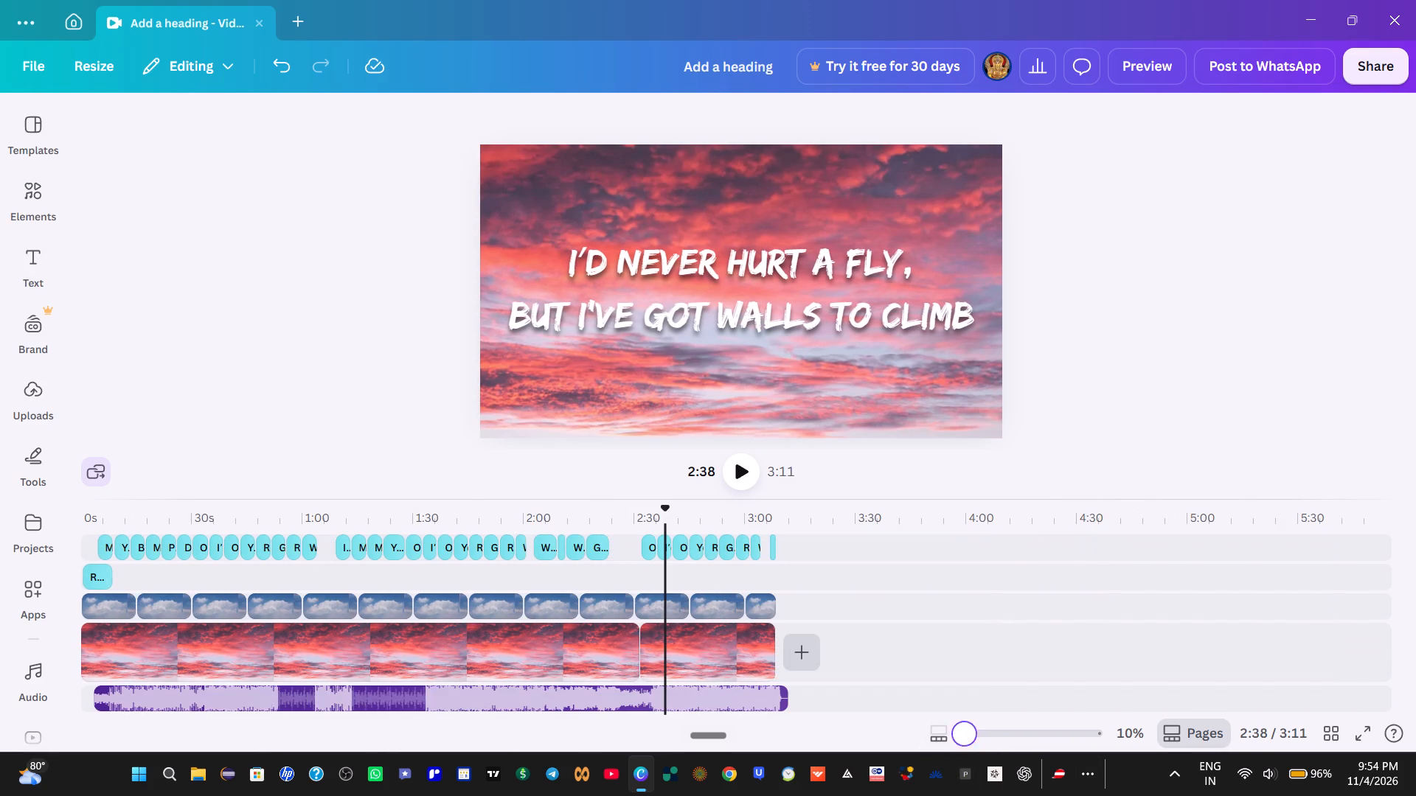
pyautogui.moveTo(768, 649); pyautogui.dragTo(791, 647)
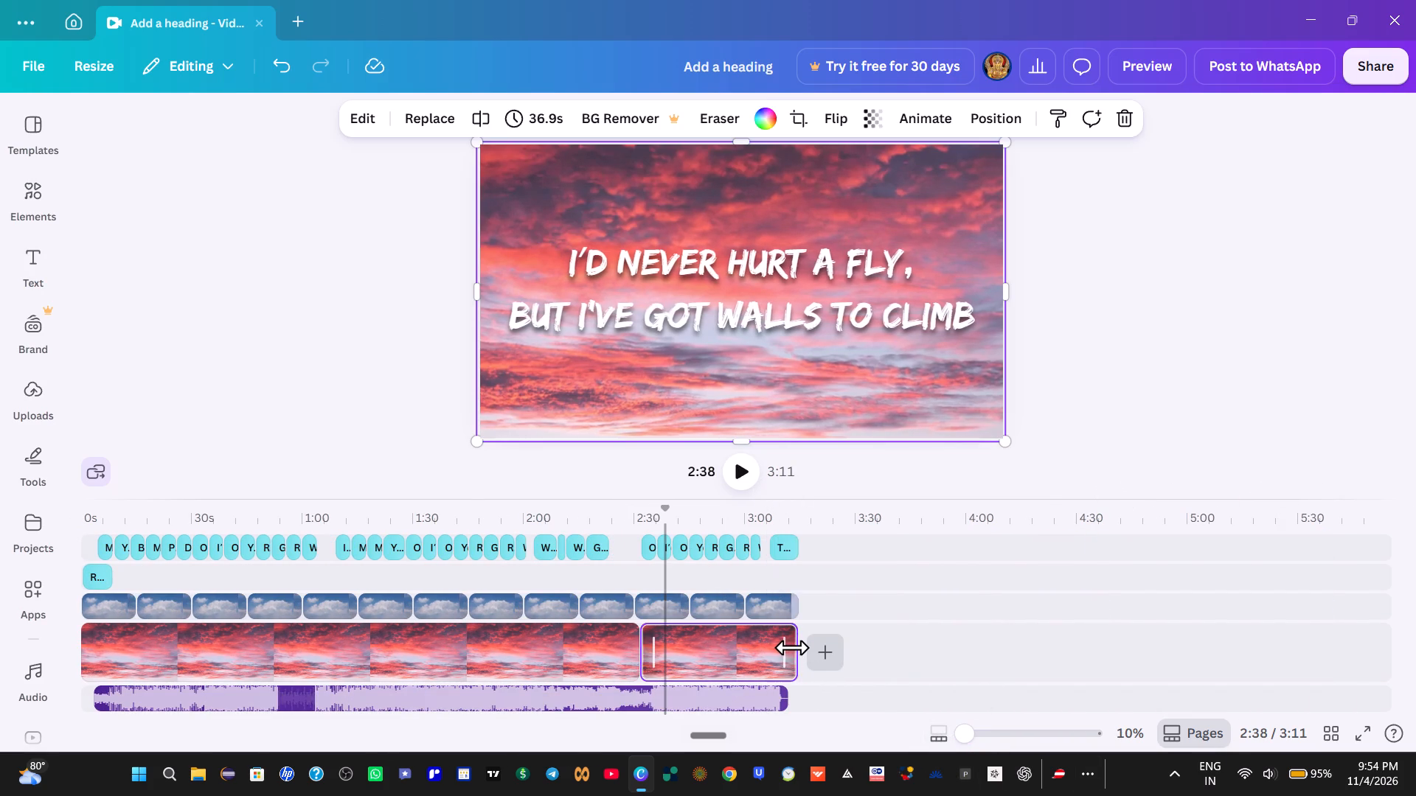
pyautogui.moveTo(791, 647); pyautogui.dragTo(785, 646)
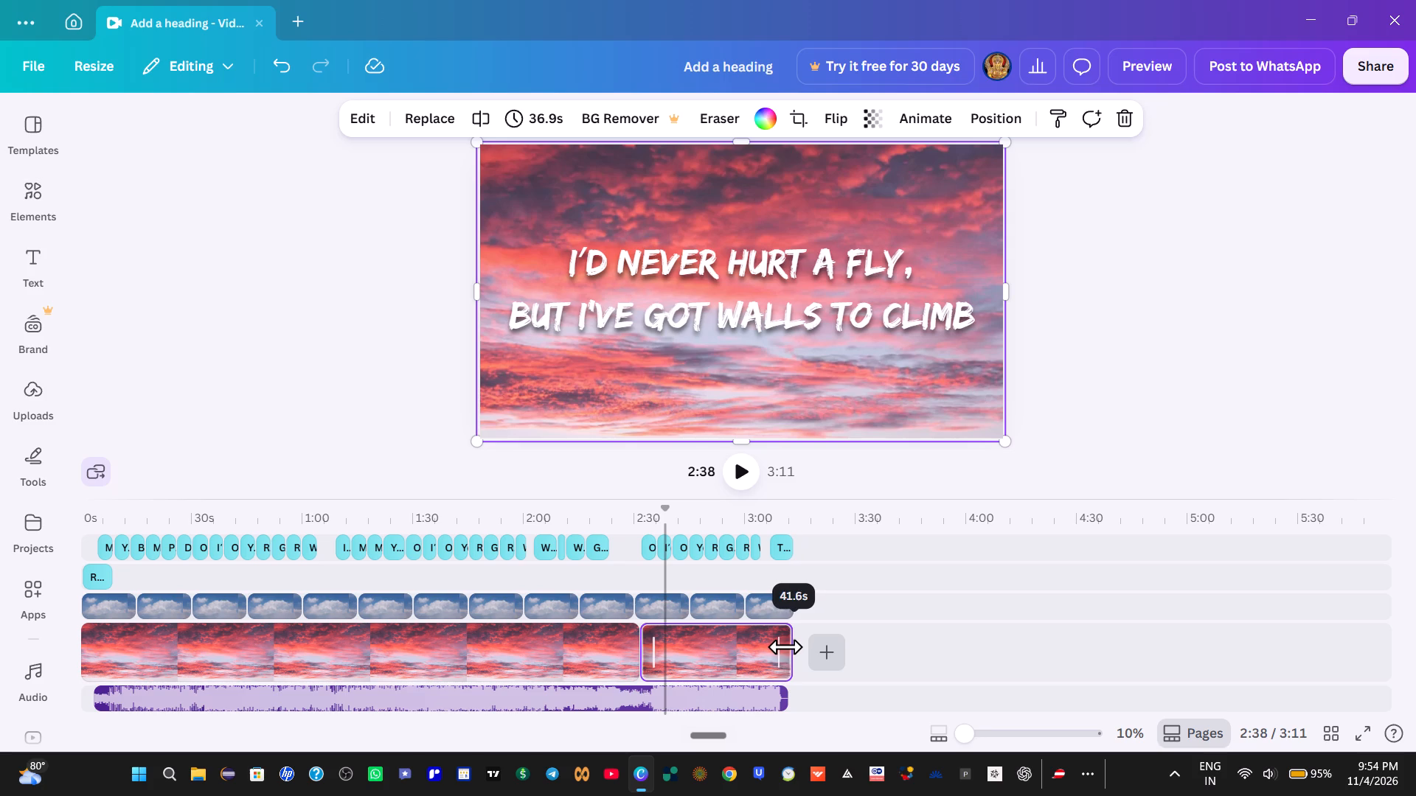
pyautogui.moveTo(785, 646); pyautogui.dragTo(782, 647)
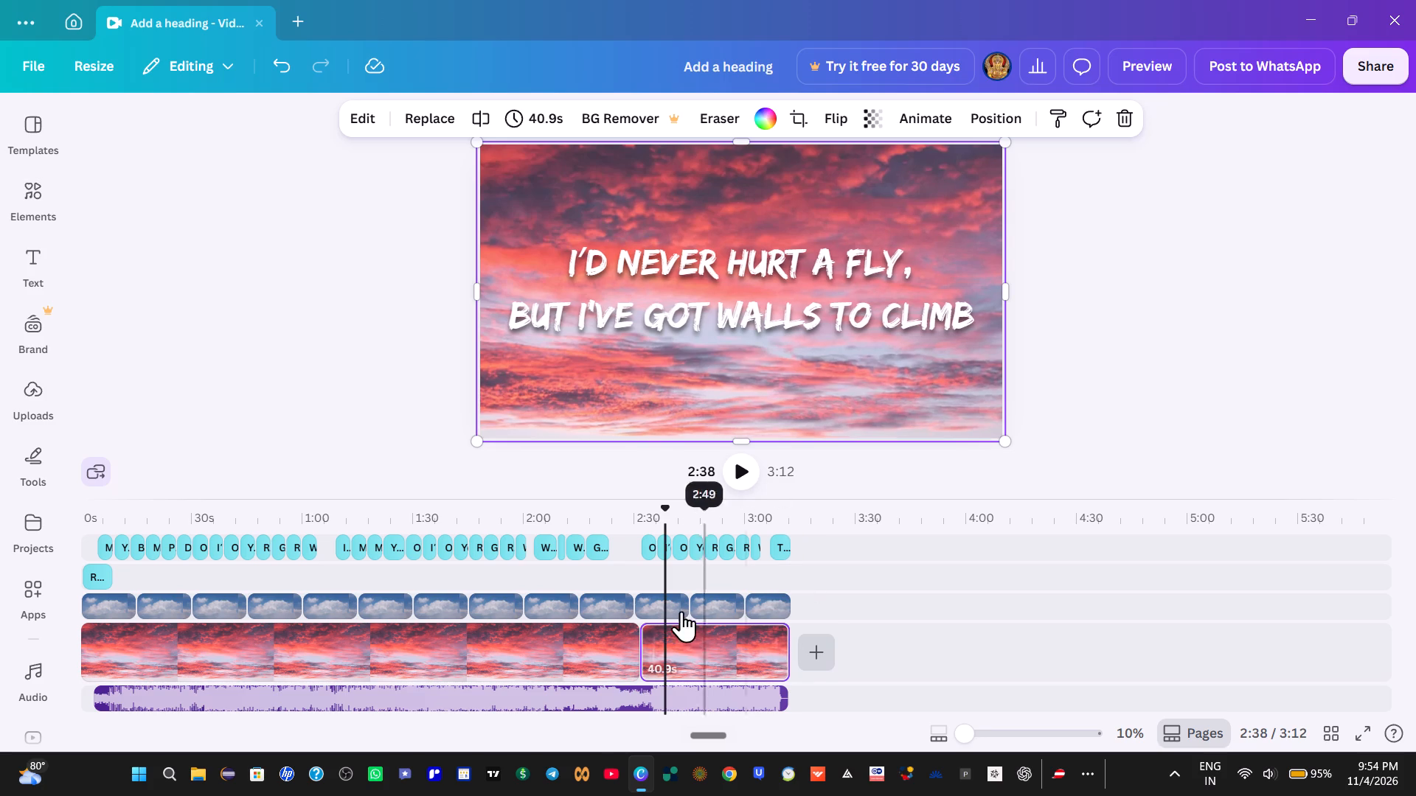
# Play from just before the final "Oh, forgive me, Lord" caption to find where its vocal starts in the shifted audio.
pyautogui.click(633, 539)
pyautogui.press('space')
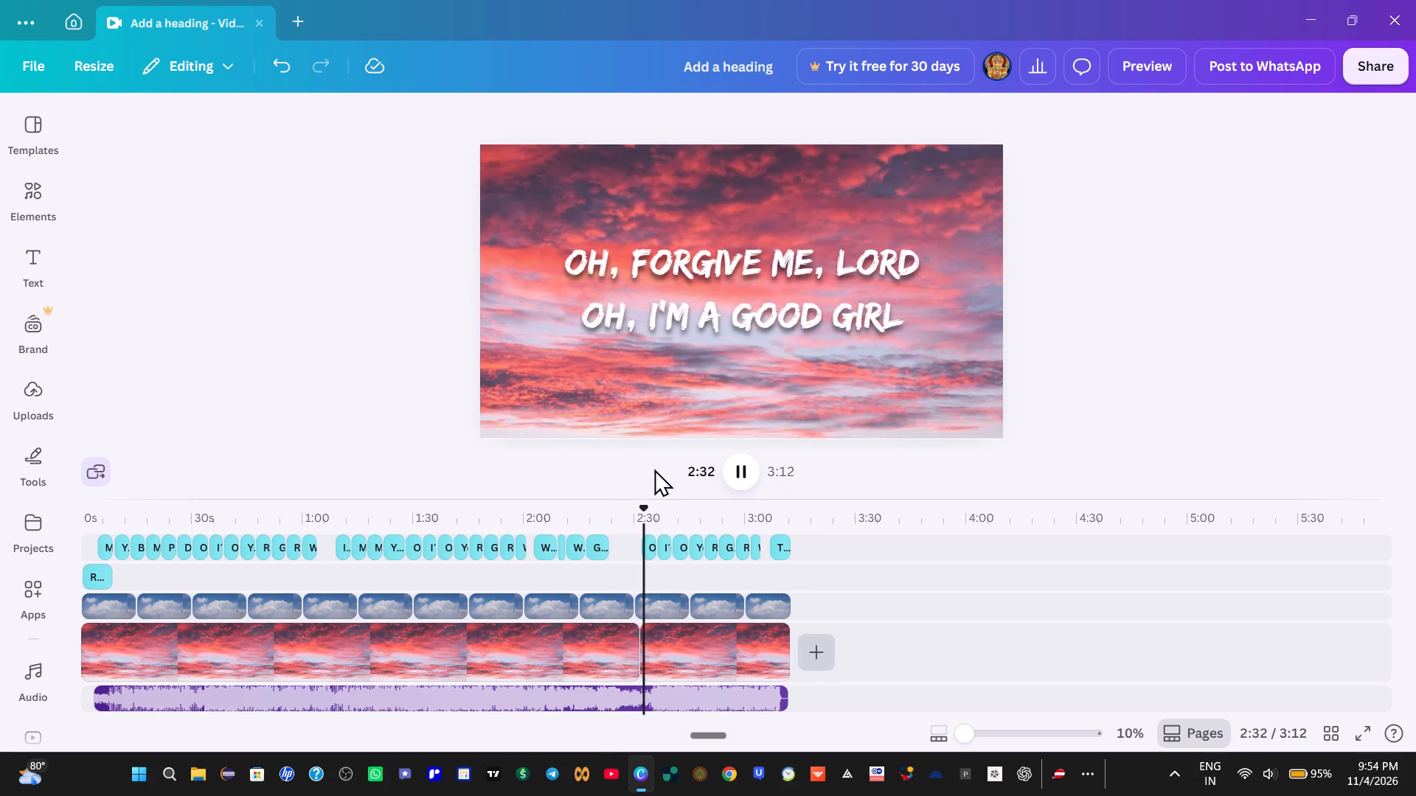
pyautogui.press('space')
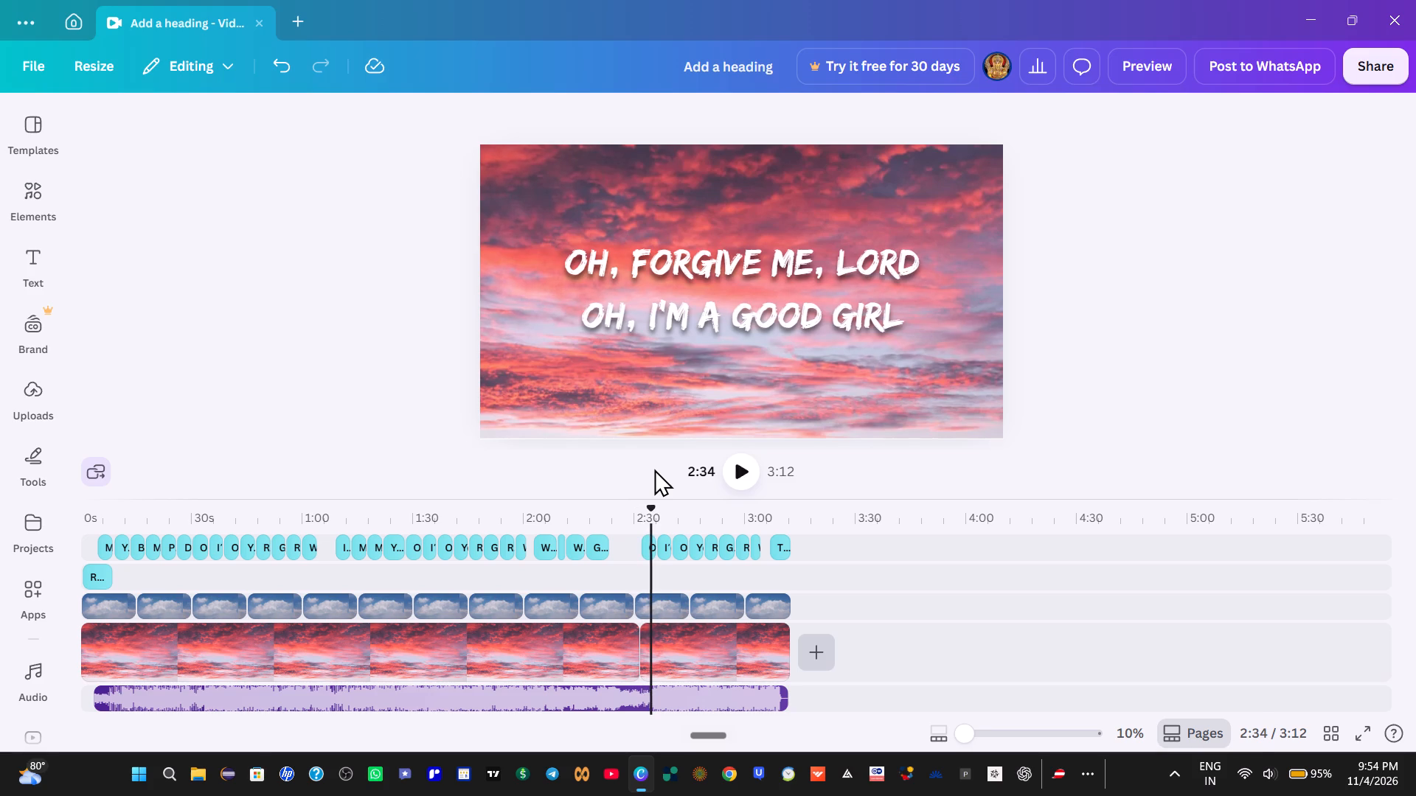
pyautogui.press('space')
pyautogui.press('space')
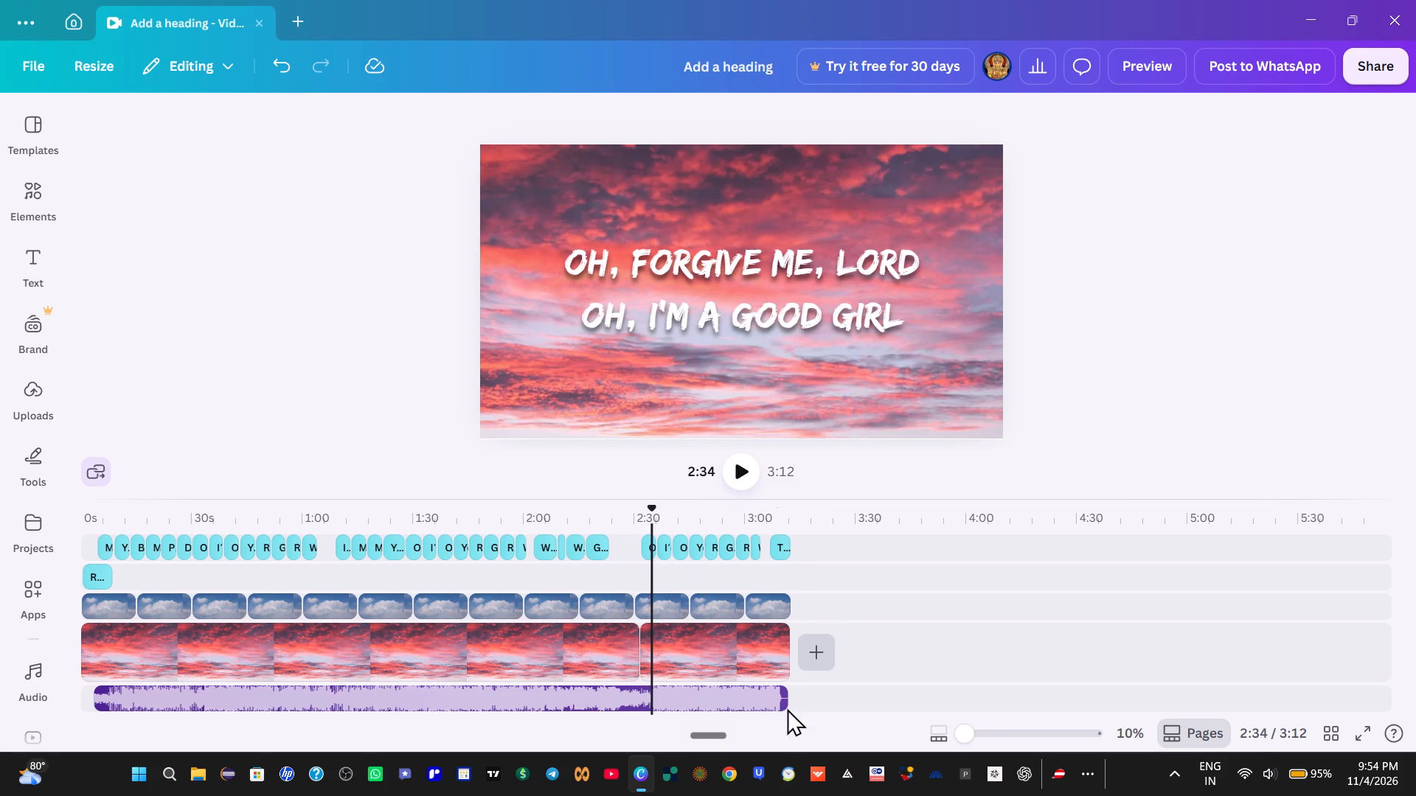
pyautogui.moveTo(961, 727); pyautogui.dragTo(975, 722)
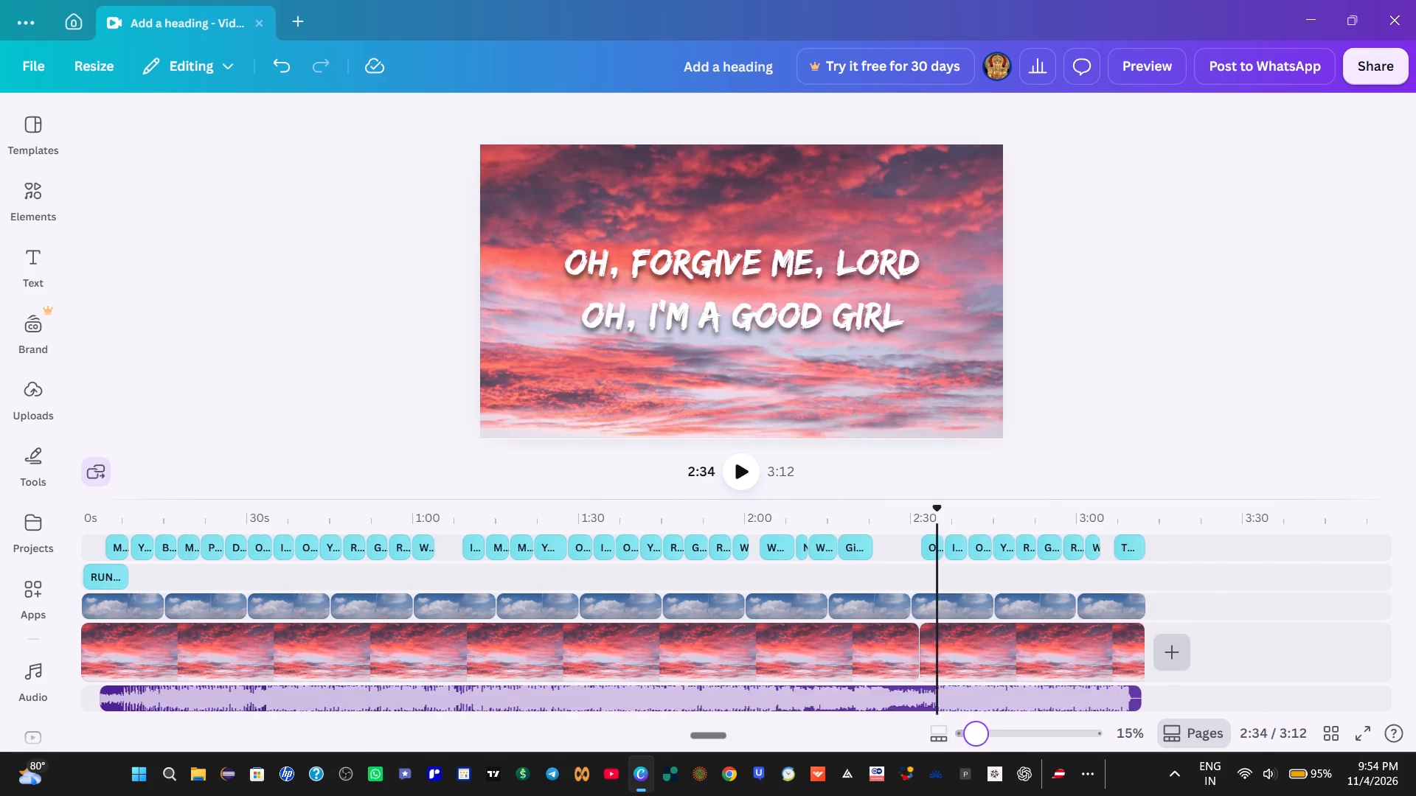
pyautogui.moveTo(975, 722); pyautogui.dragTo(992, 724)
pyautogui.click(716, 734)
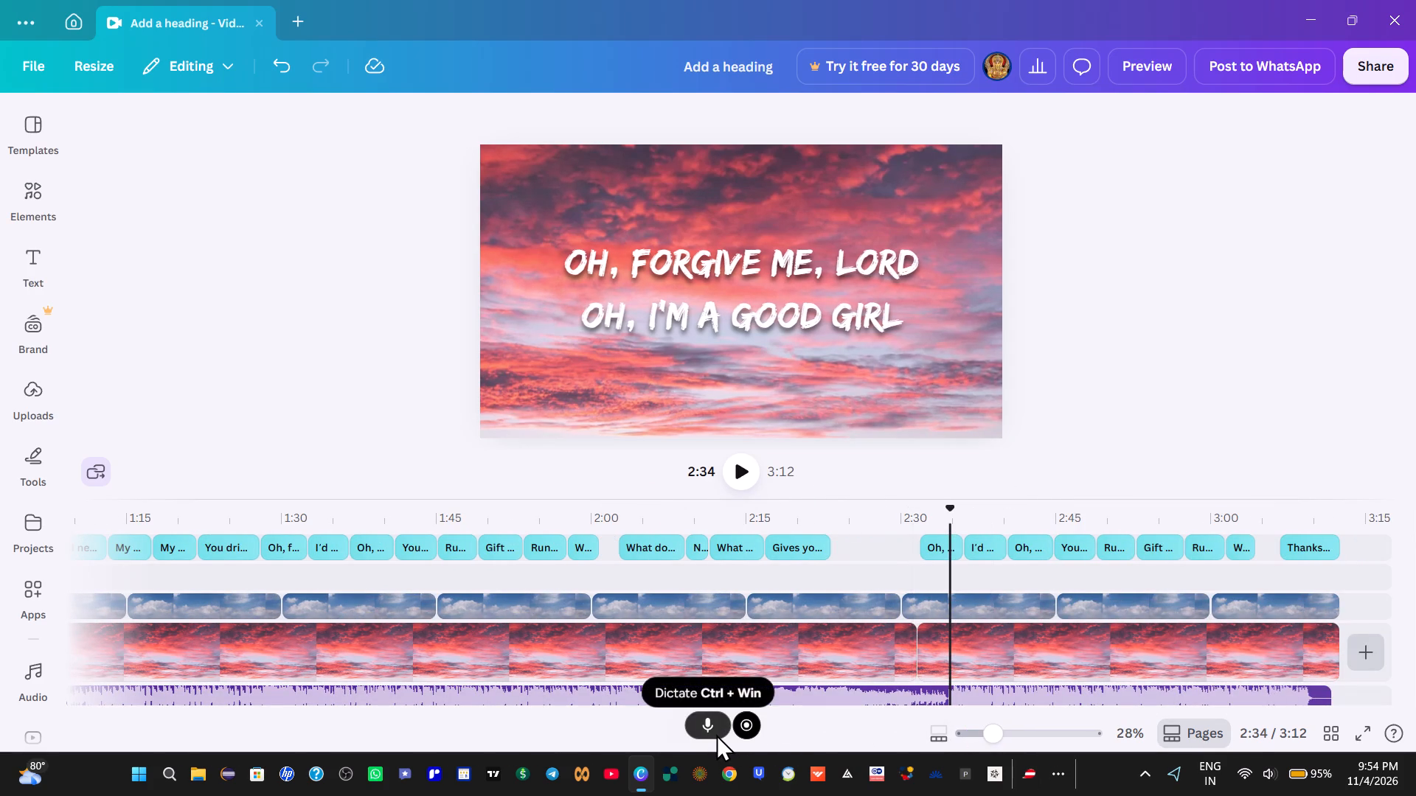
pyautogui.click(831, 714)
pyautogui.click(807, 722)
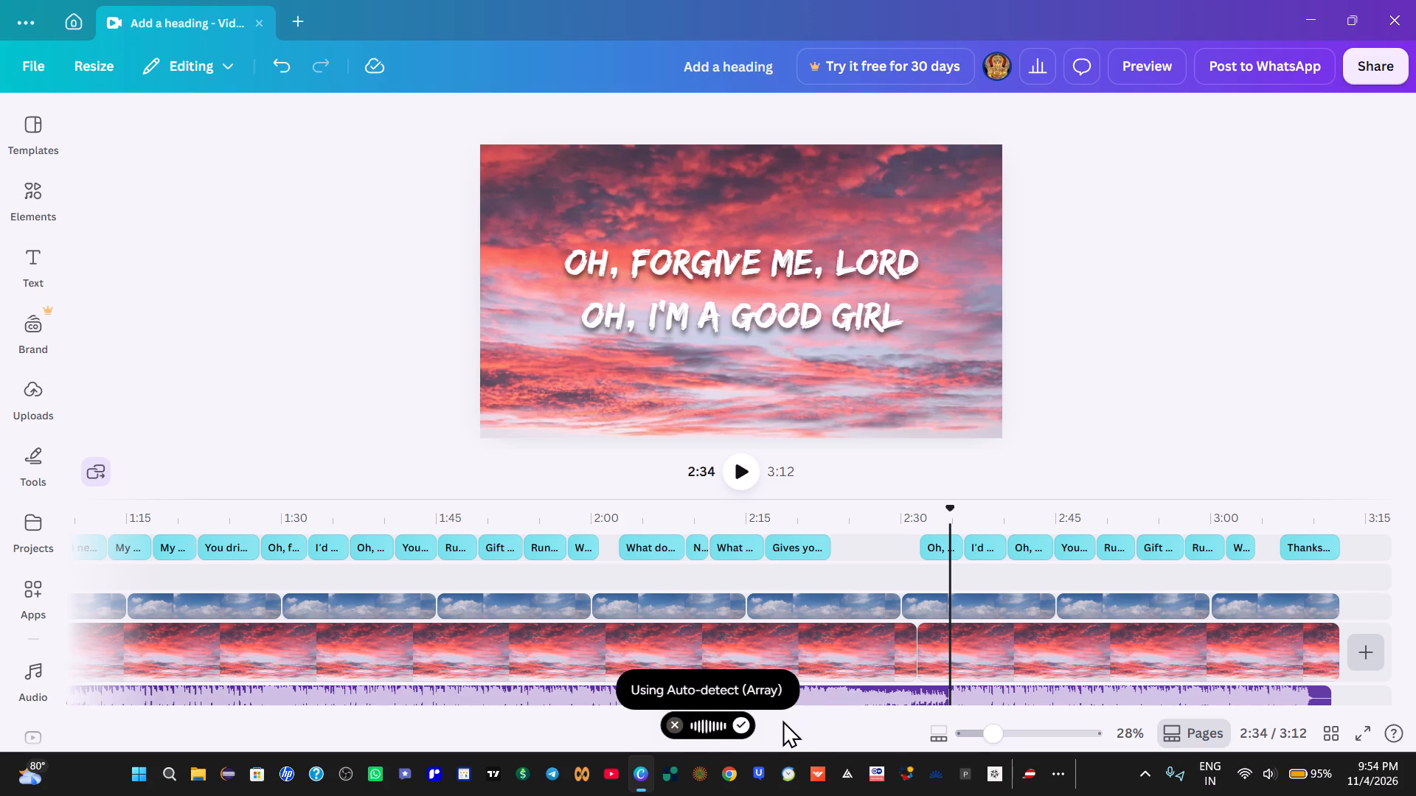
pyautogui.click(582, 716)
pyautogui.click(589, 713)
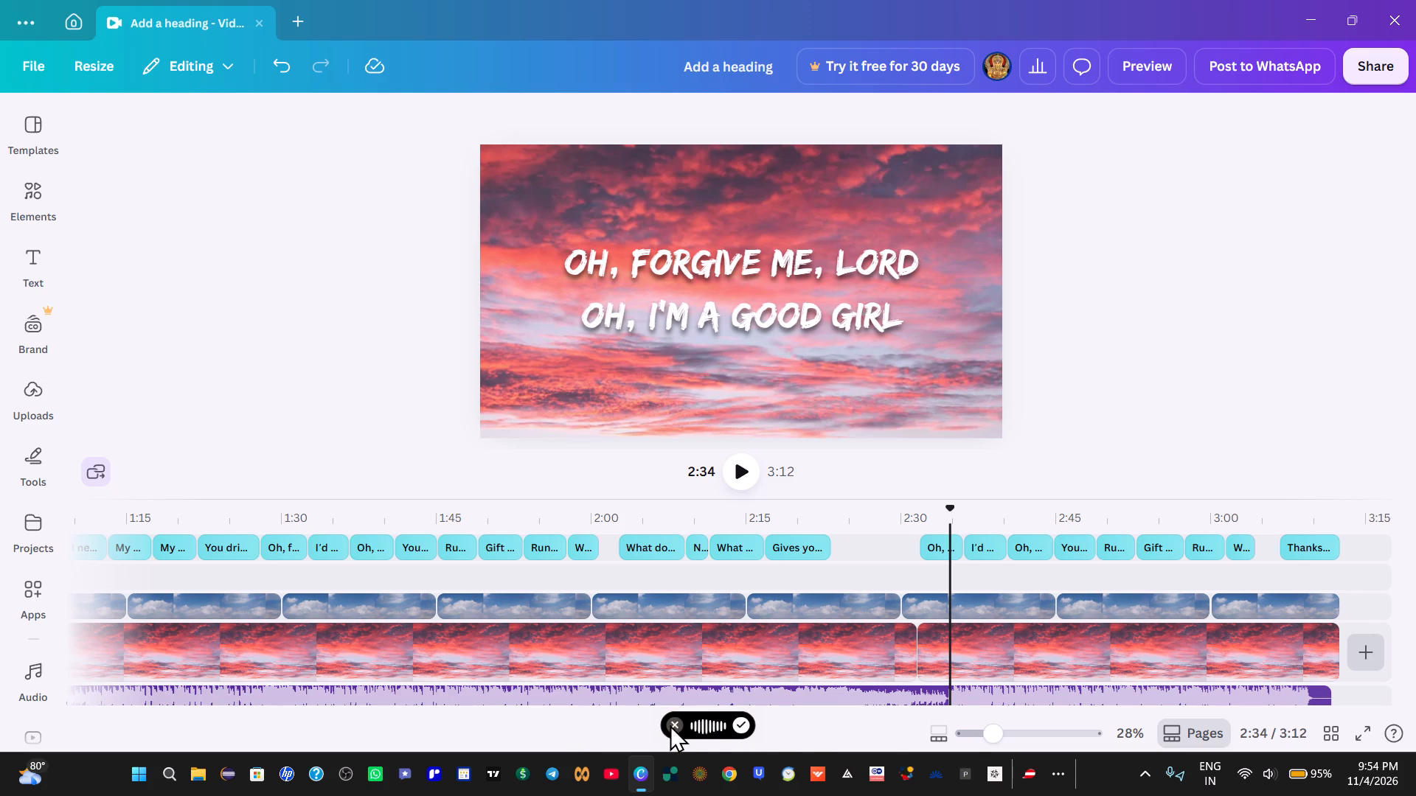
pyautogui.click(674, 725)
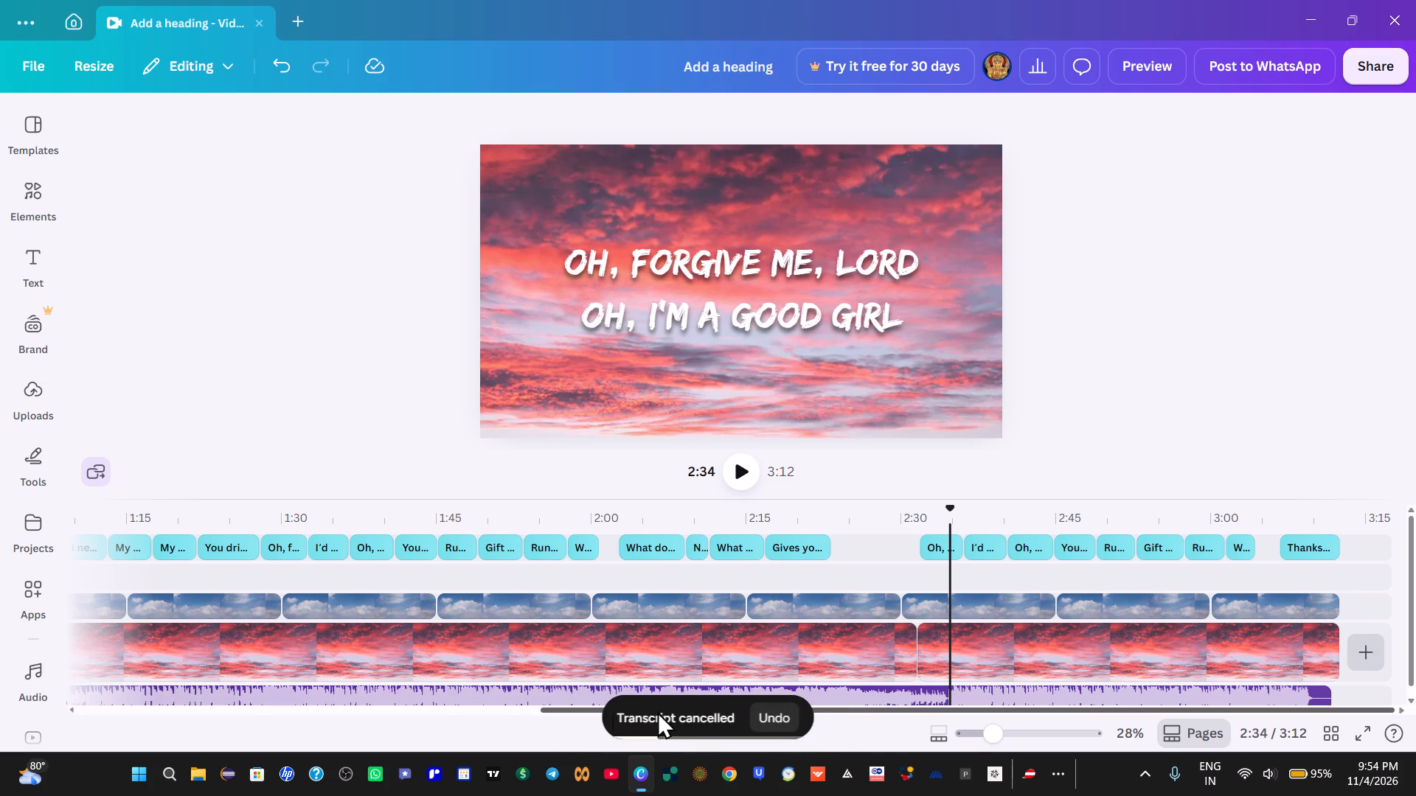
# Trim the start of the final "Oh, forgive me, Lord / Oh, I'm a good girl" caption to about 2:34, leaving it 1.1 s long.
pyautogui.click(528, 713)
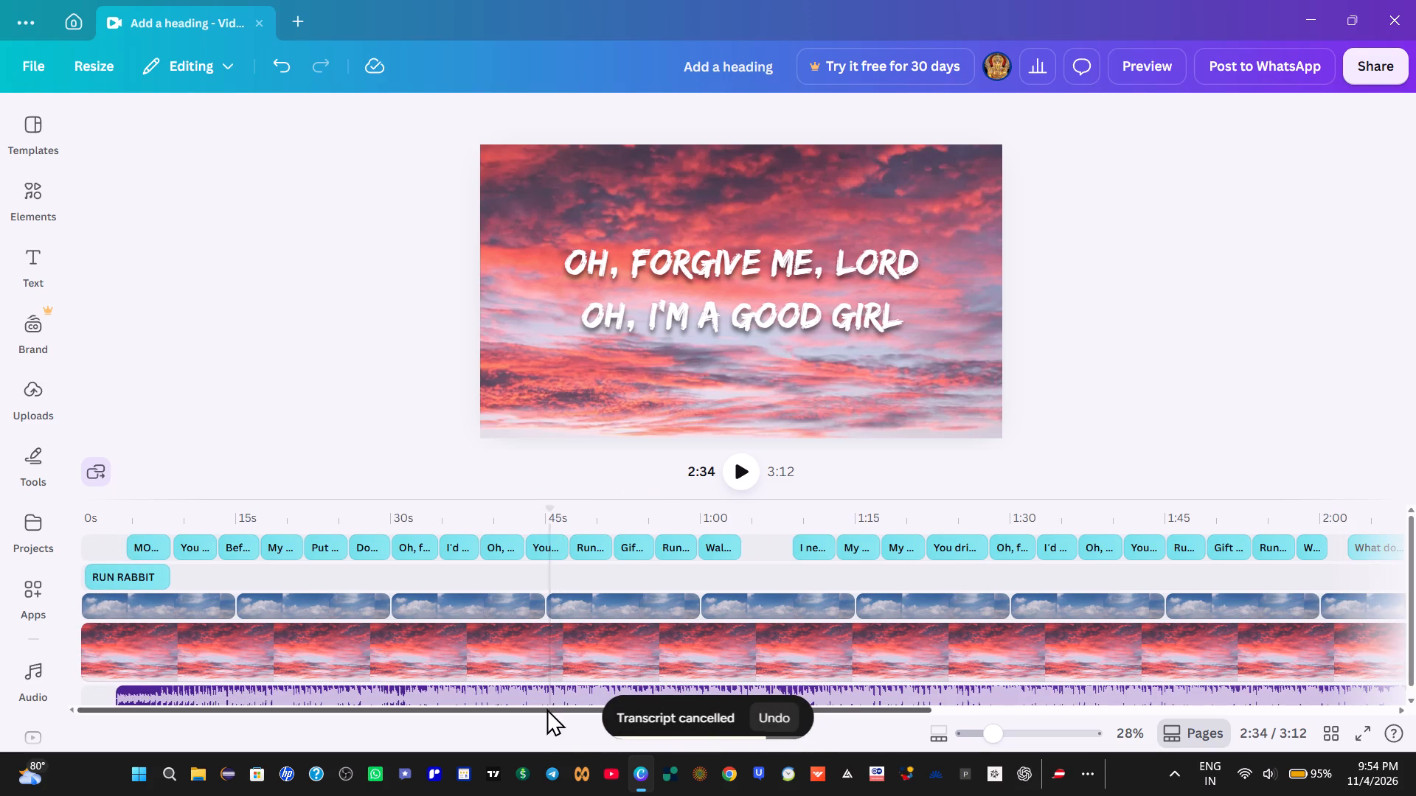
pyautogui.moveTo(546, 708); pyautogui.dragTo(1210, 674)
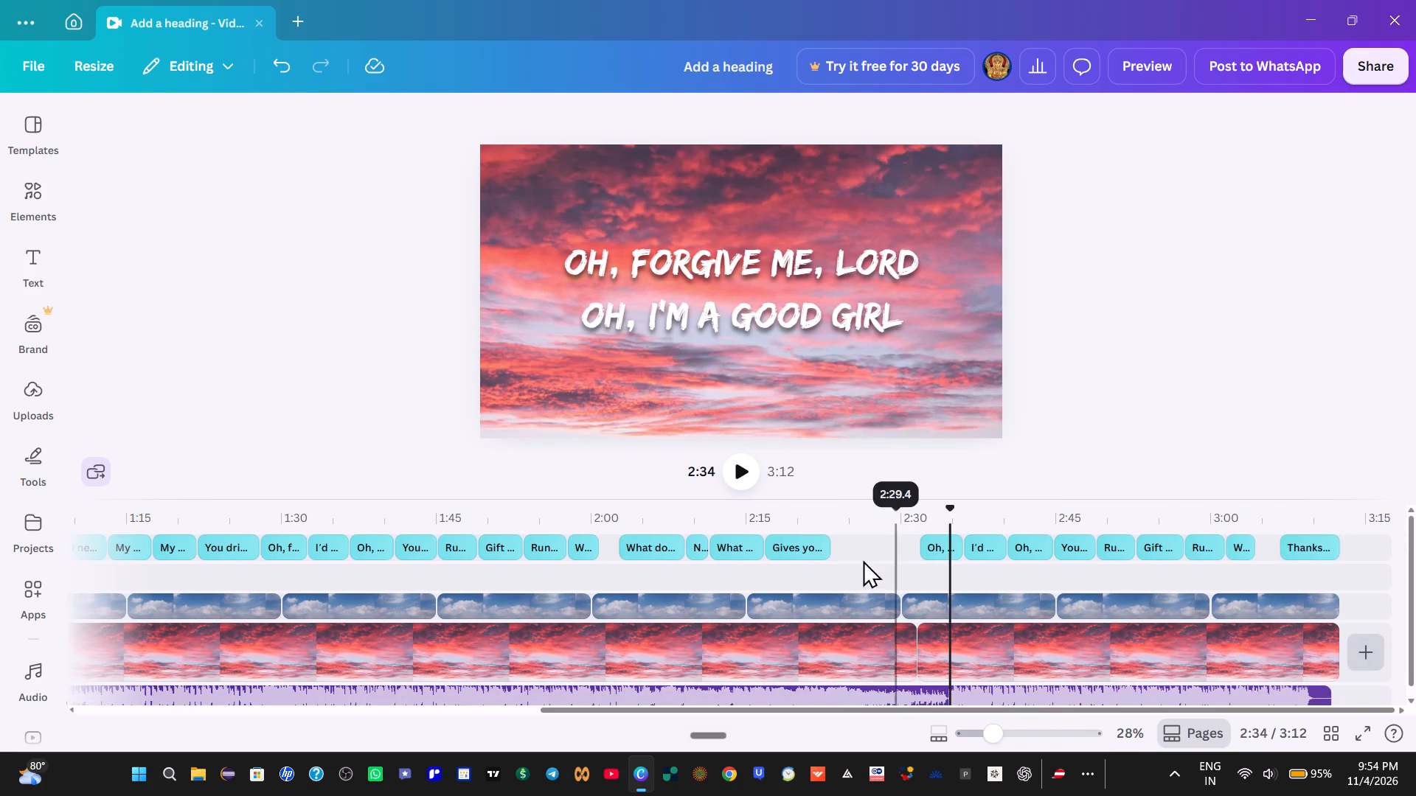
pyautogui.click(951, 548)
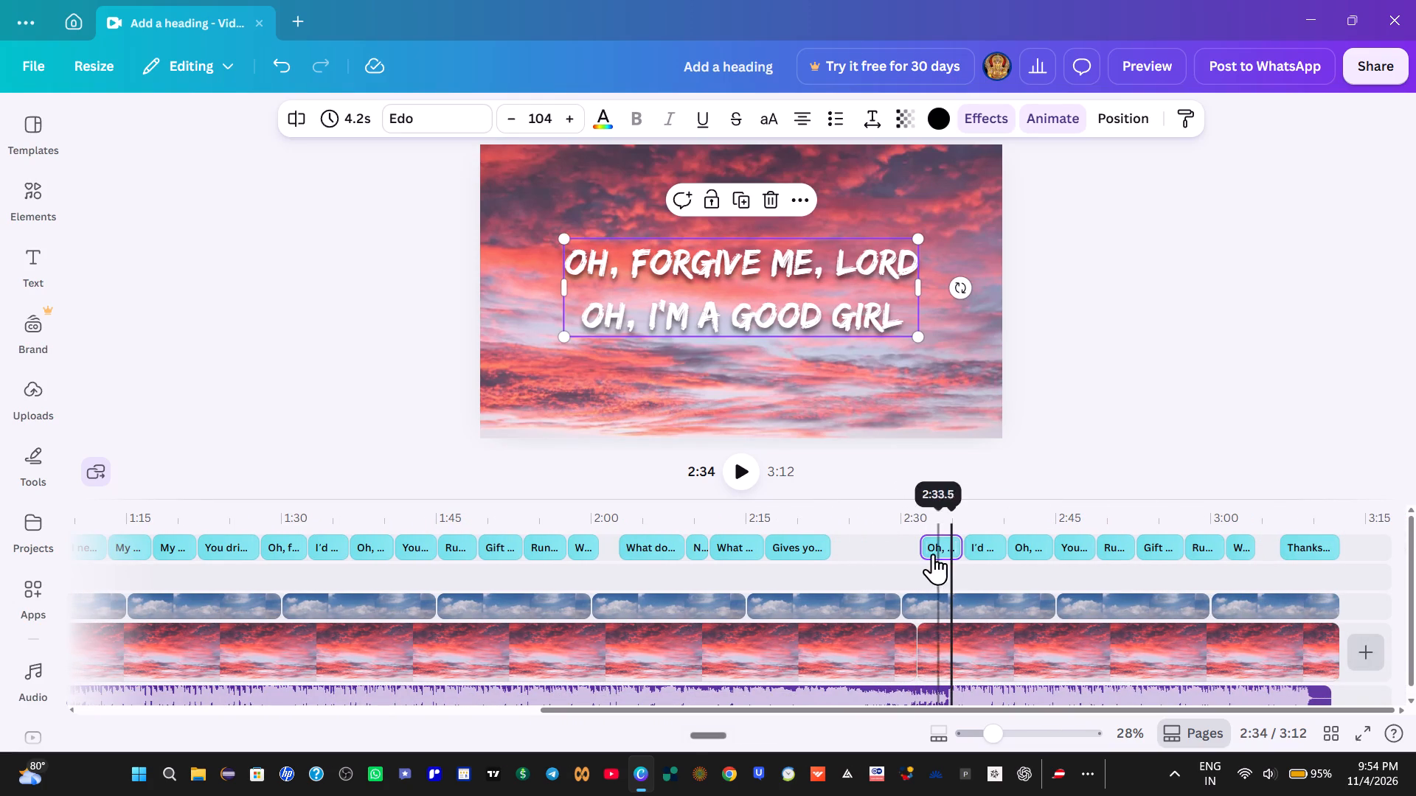
pyautogui.moveTo(928, 552); pyautogui.dragTo(951, 550)
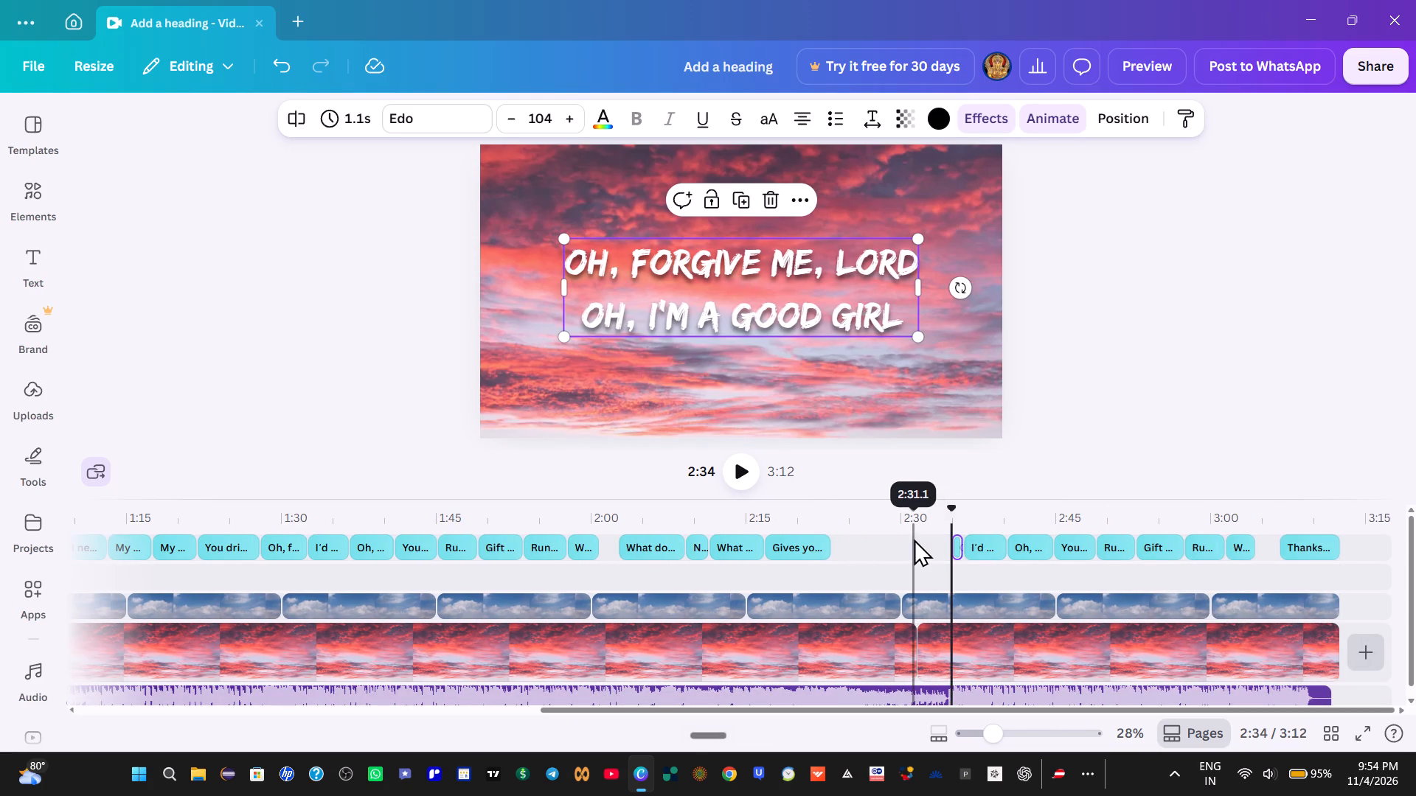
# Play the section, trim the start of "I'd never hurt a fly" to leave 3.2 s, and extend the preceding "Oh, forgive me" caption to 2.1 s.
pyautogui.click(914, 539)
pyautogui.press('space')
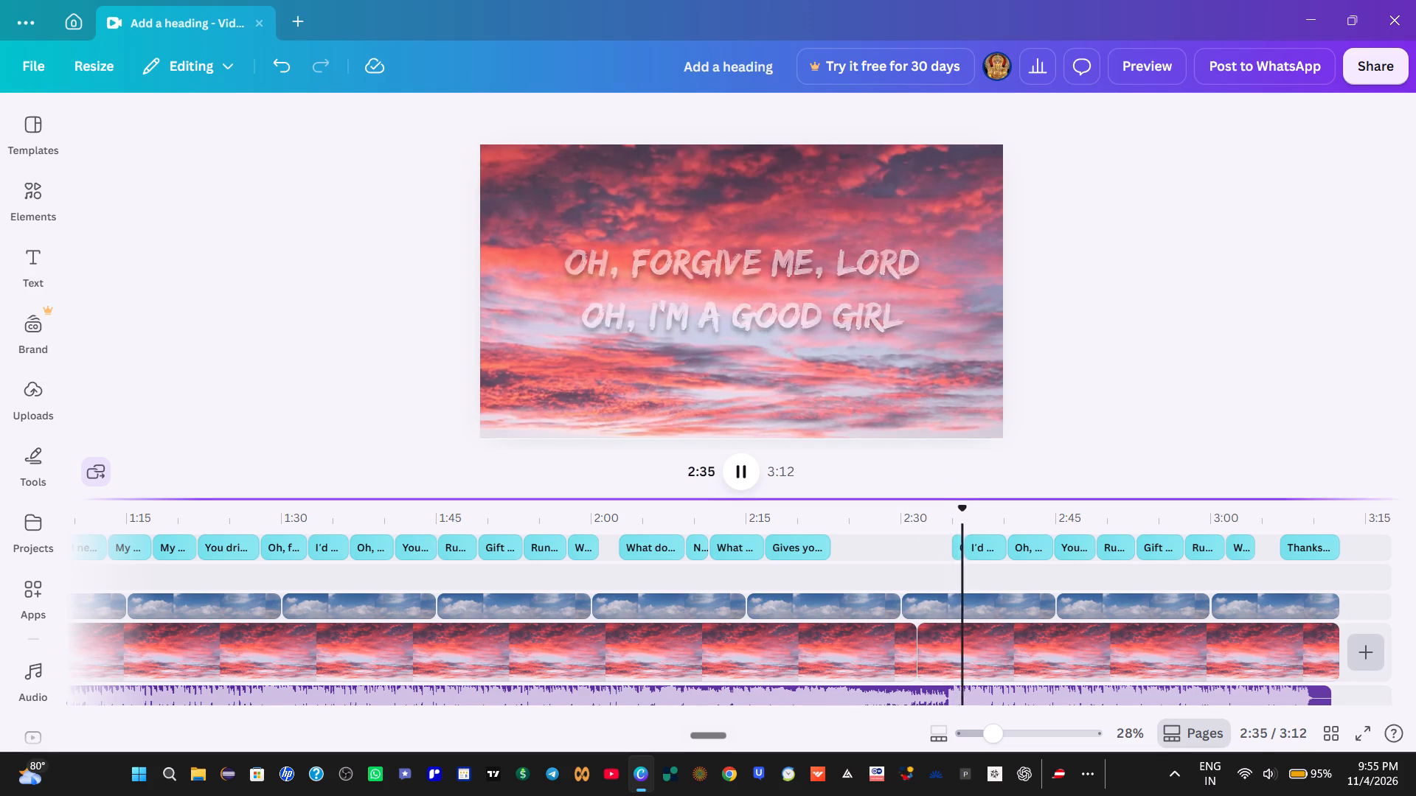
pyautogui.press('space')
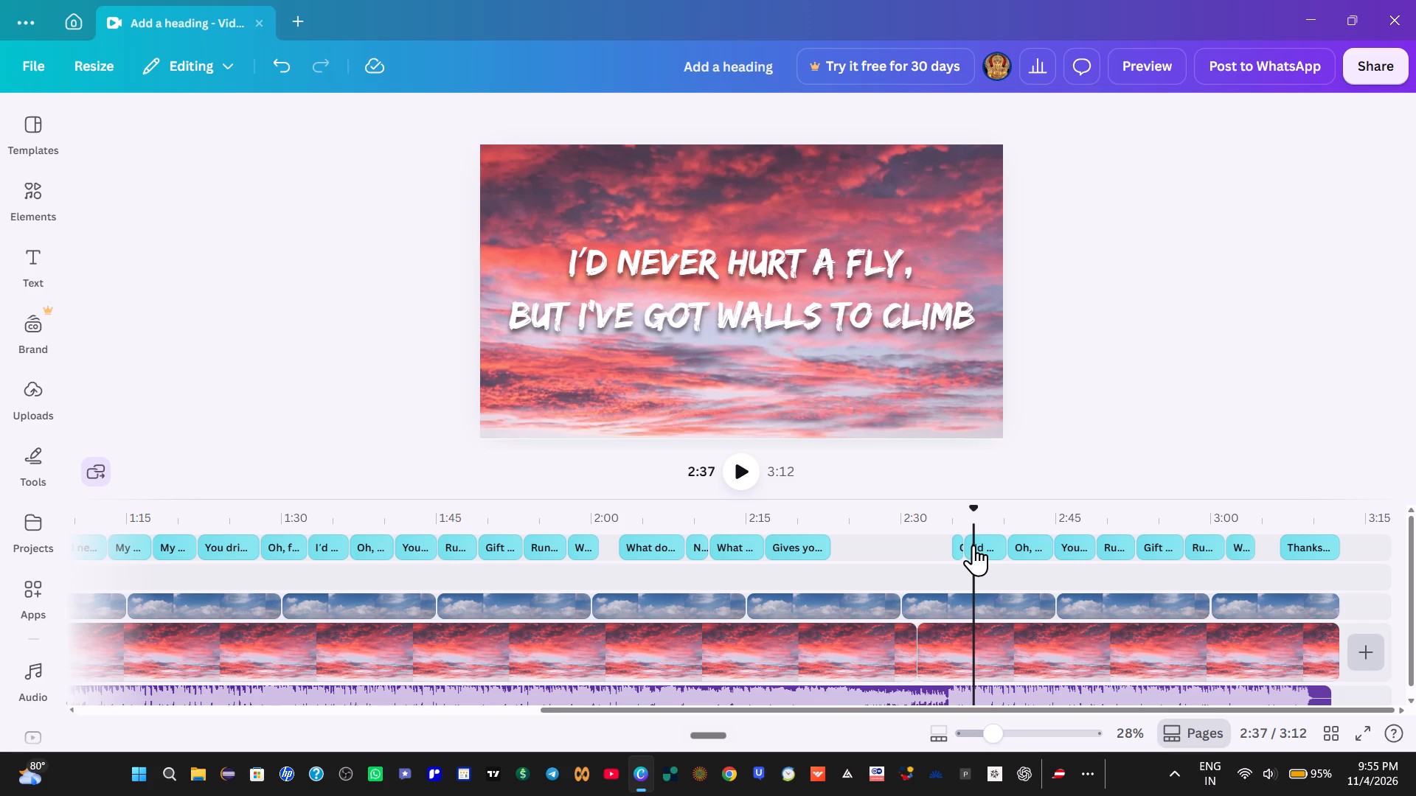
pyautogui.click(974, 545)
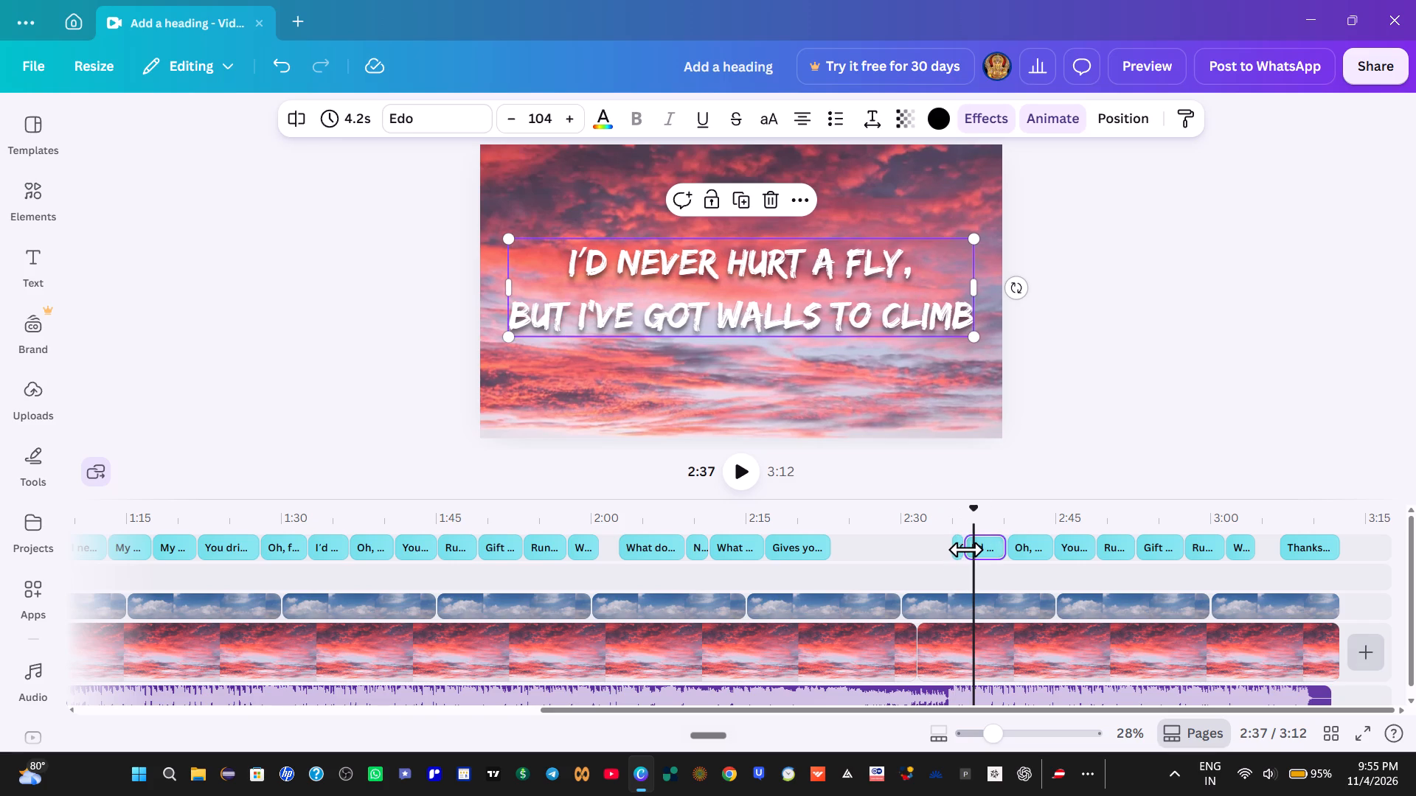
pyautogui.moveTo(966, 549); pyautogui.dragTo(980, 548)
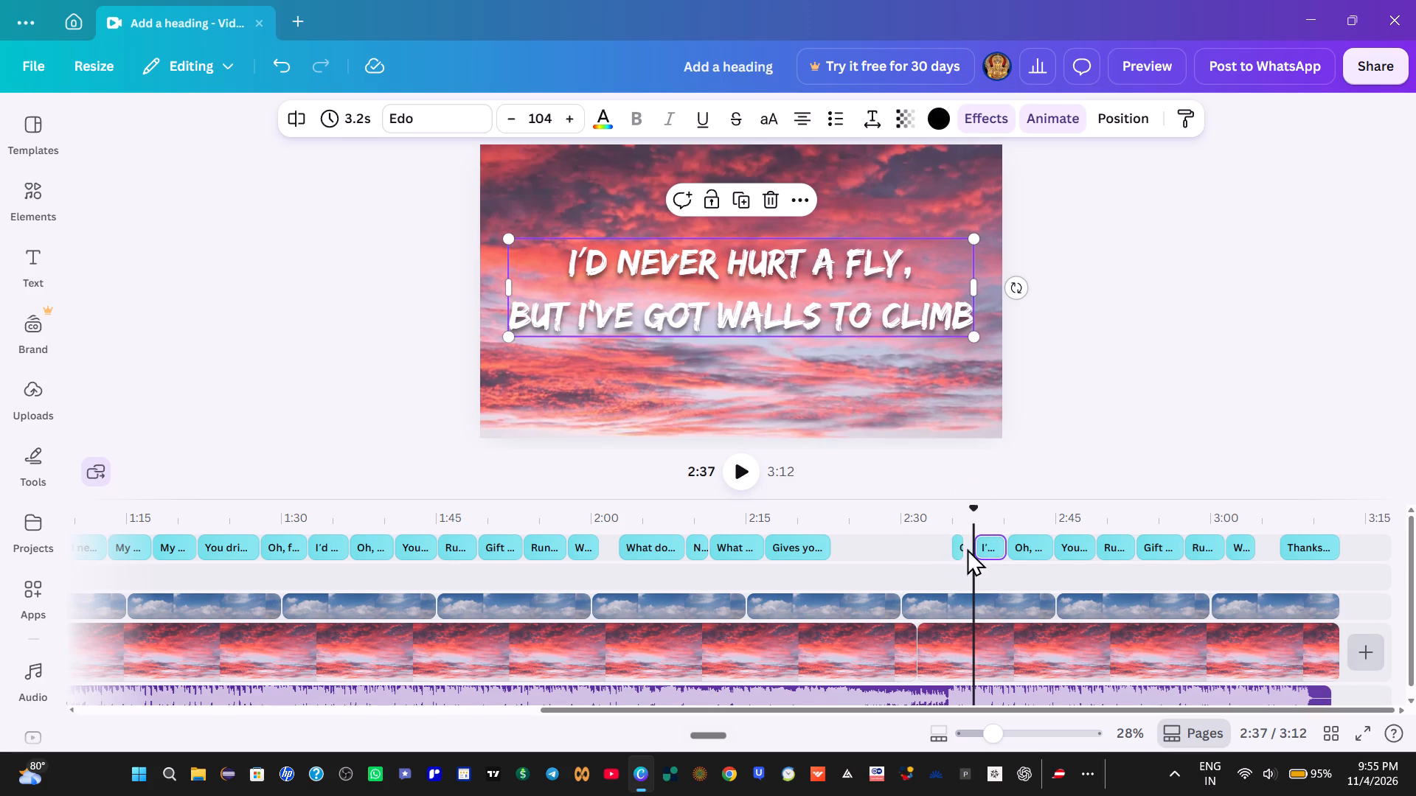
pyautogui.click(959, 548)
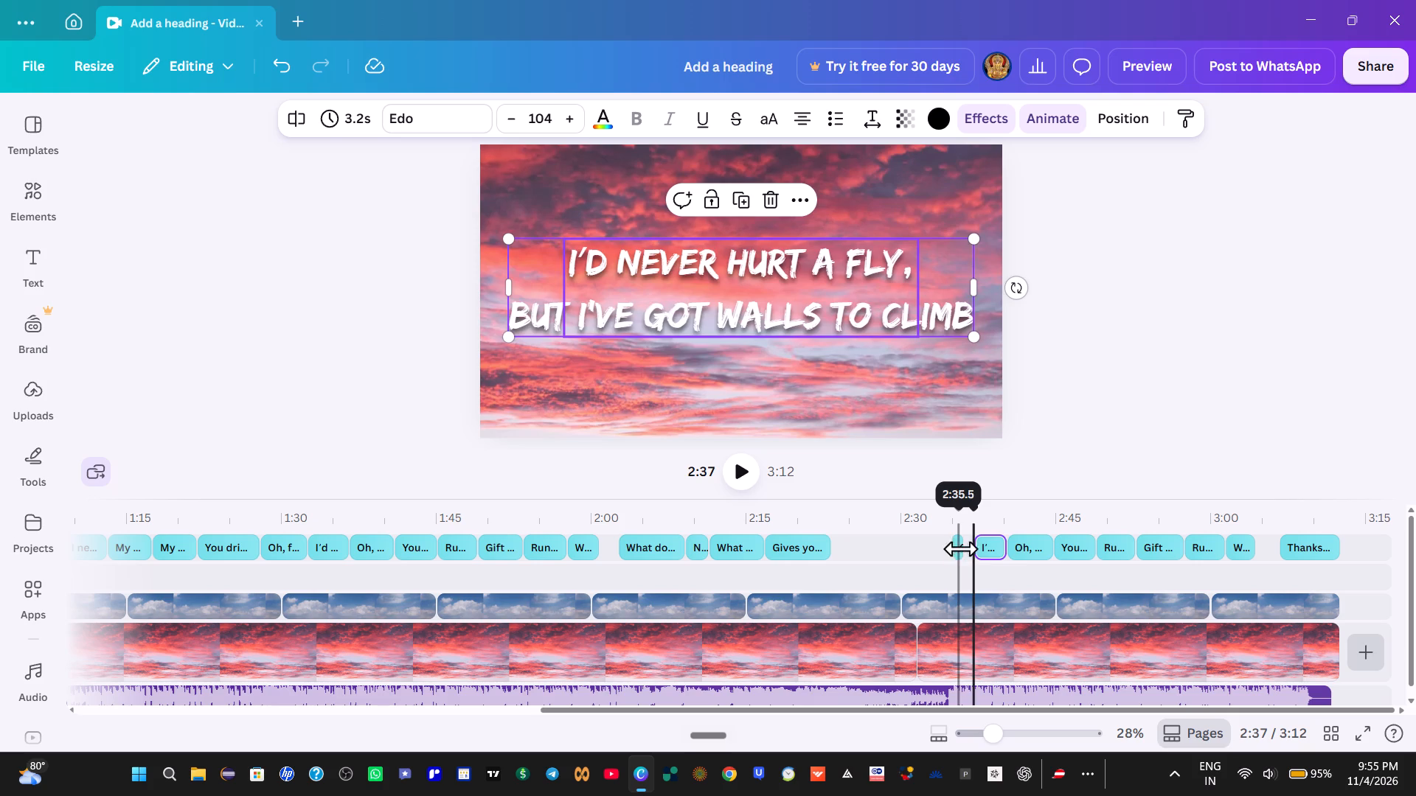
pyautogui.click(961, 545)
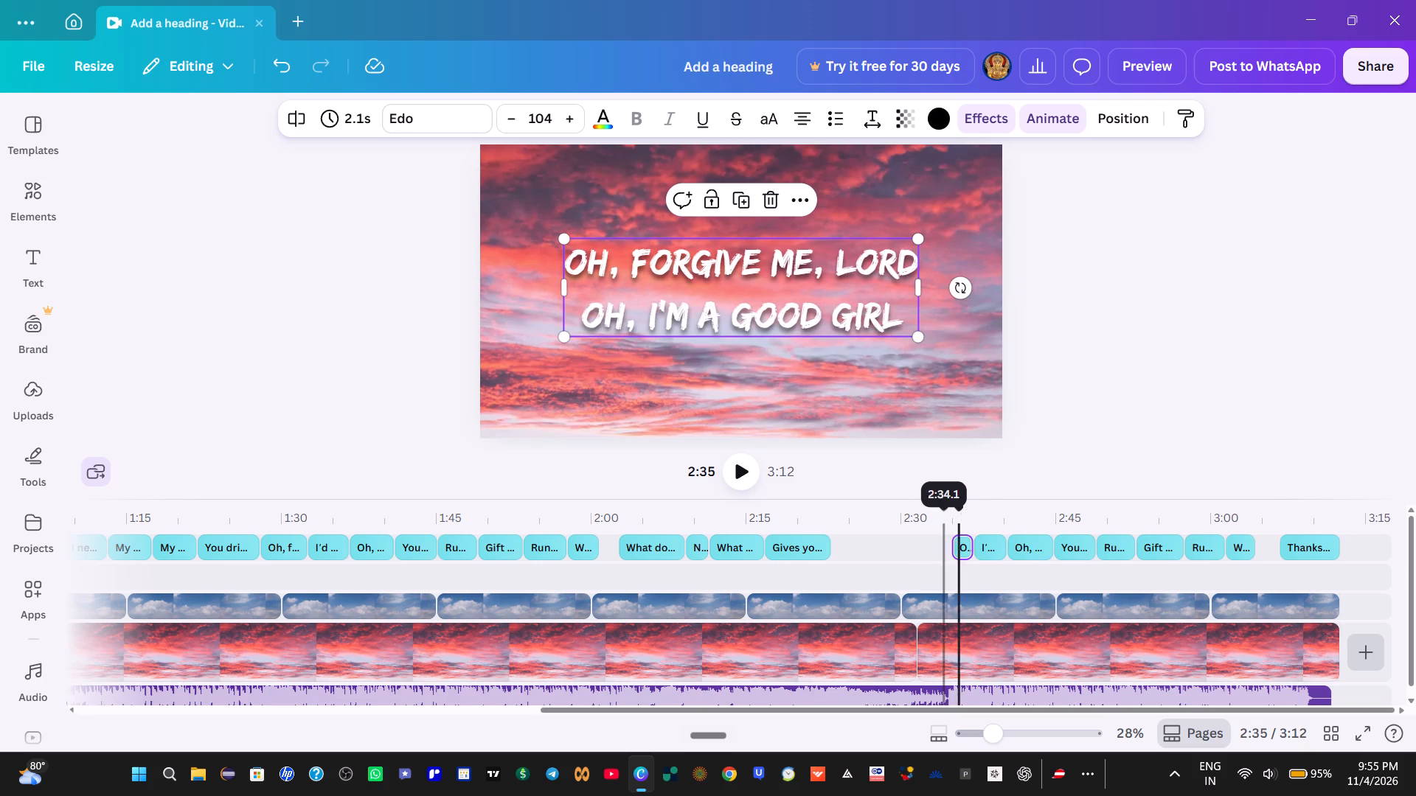
# Replay the section and move the cut between the "Oh, I'm a good girl" and "I'd never hurt a fly" captions to about 2:39.
pyautogui.click(943, 528)
pyautogui.press('space')
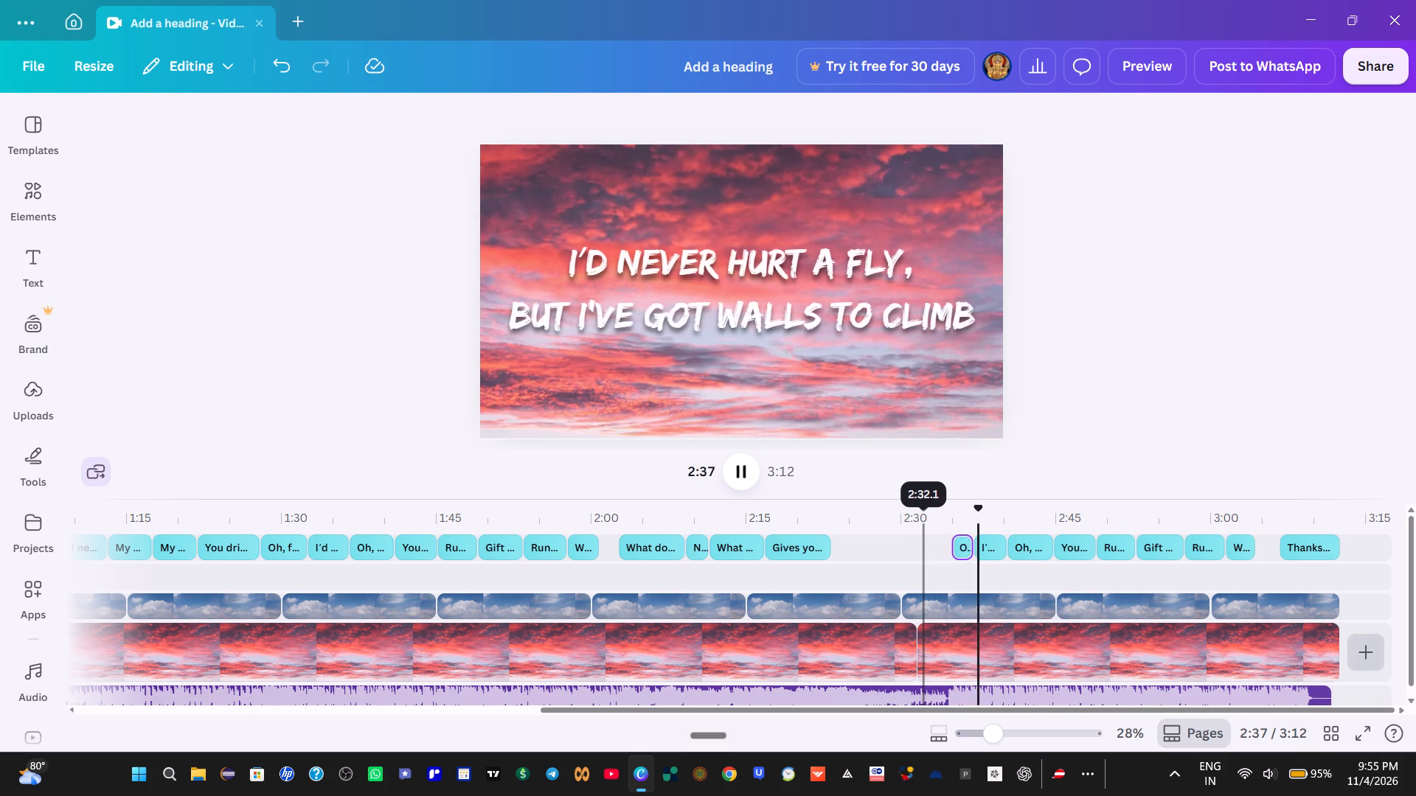
pyautogui.press('space')
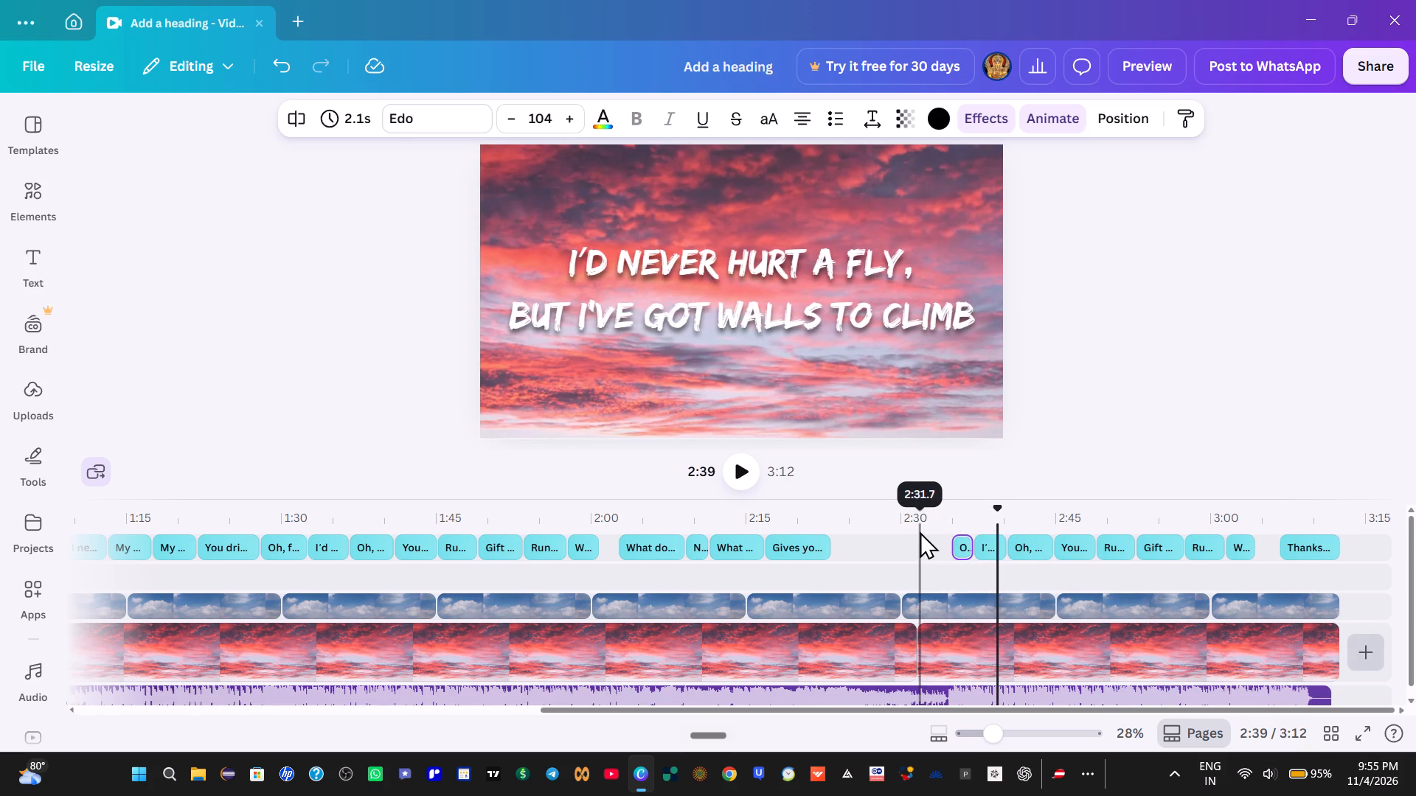
pyautogui.click(998, 550)
pyautogui.moveTo(981, 551); pyautogui.dragTo(999, 551)
pyautogui.click(973, 546)
pyautogui.moveTo(971, 547); pyautogui.dragTo(977, 547)
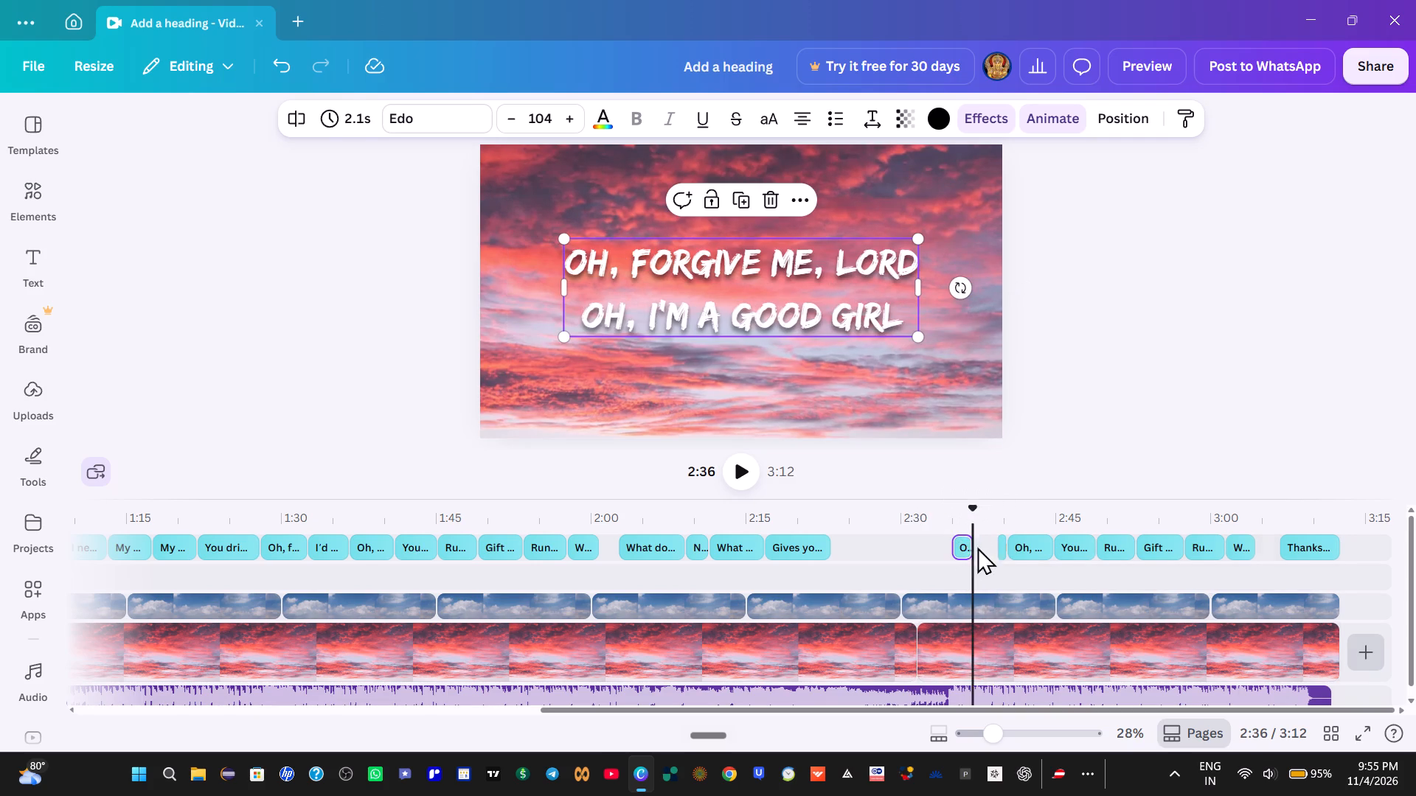
pyautogui.moveTo(977, 547); pyautogui.dragTo(986, 547)
# Play and replay the final verse from about 2:34 to find where the "Oh, forgive me, Lord / Oh, a minor chord" vocal starts.
pyautogui.click(949, 535)
pyautogui.press('space')
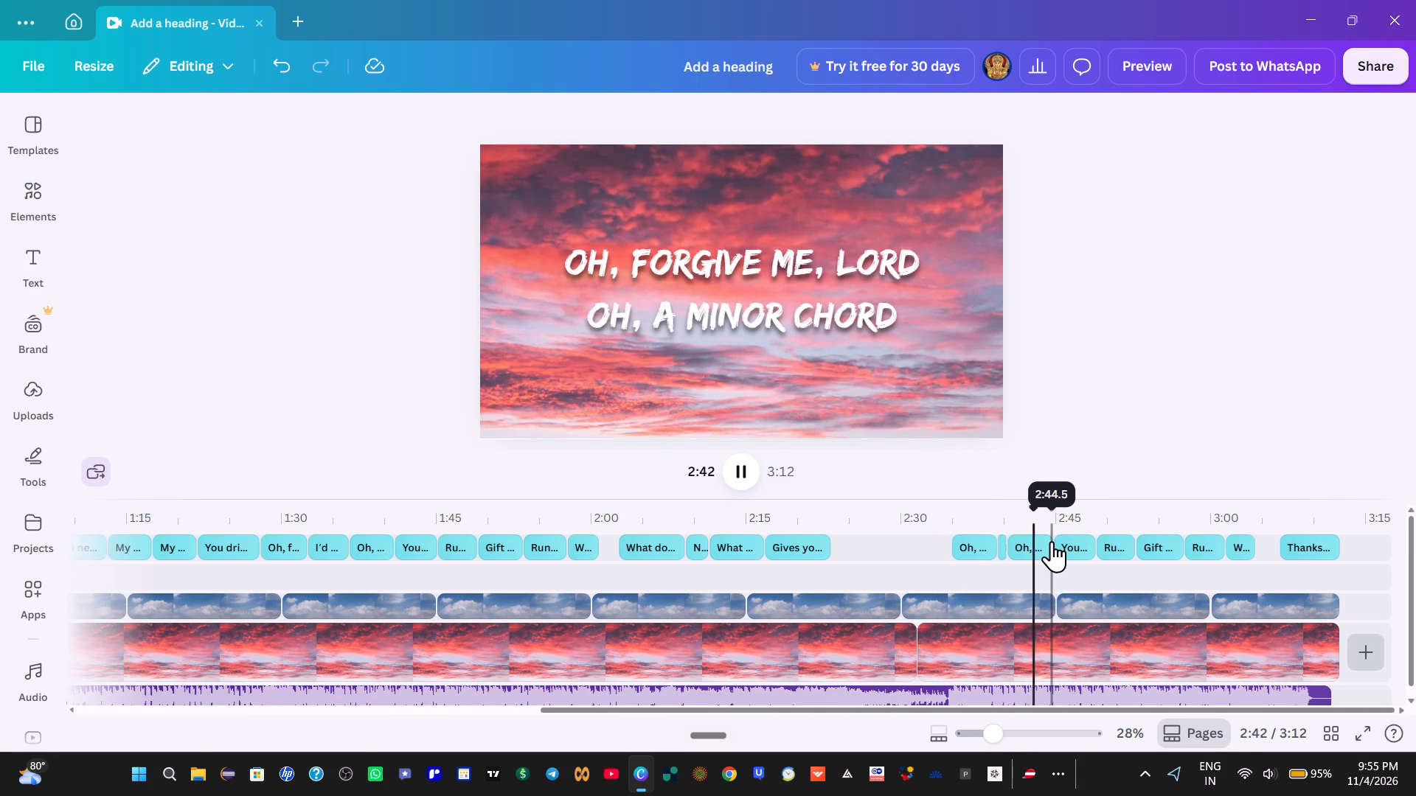
pyautogui.press('space')
pyautogui.press('space')
pyautogui.press('space')
pyautogui.press('space')
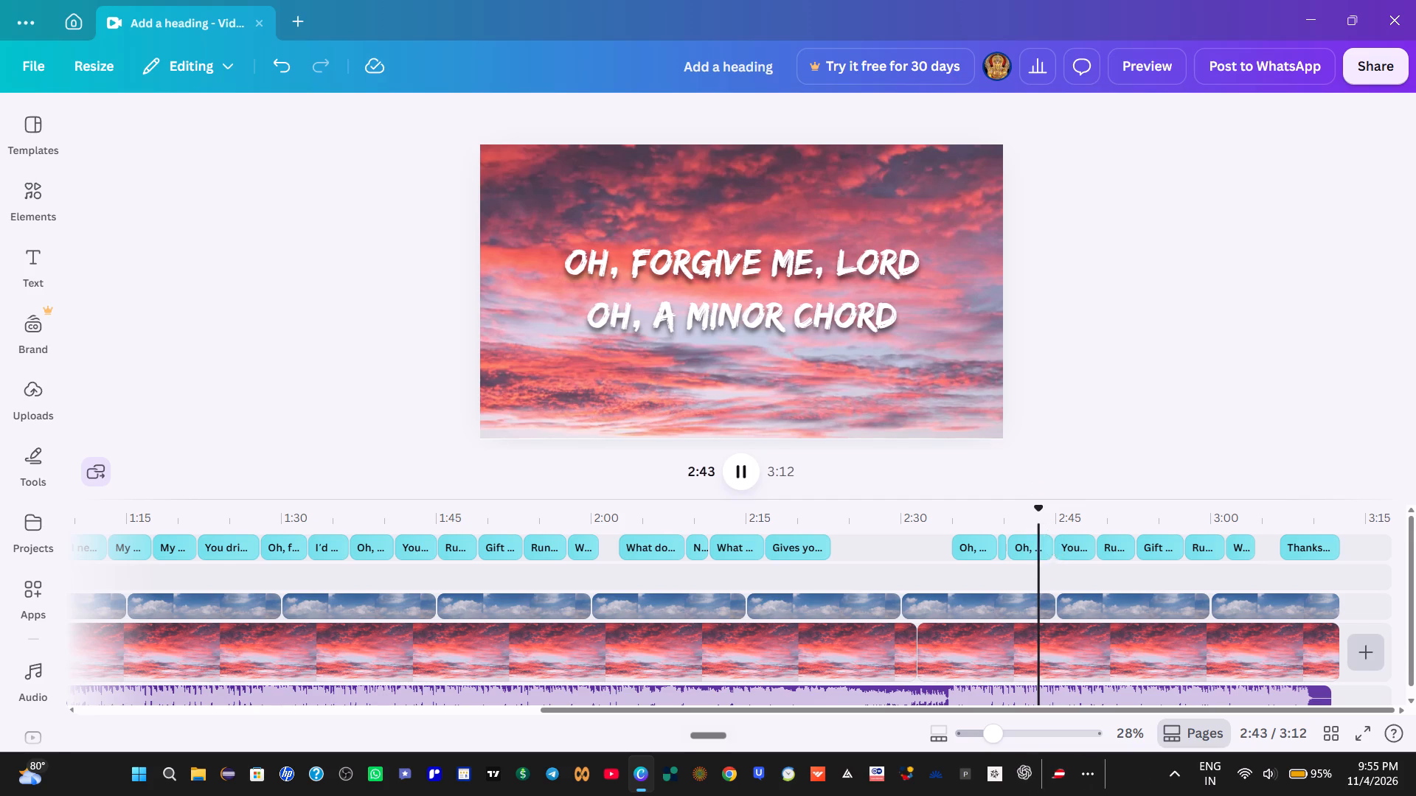
pyautogui.press('space')
pyautogui.click(1001, 527)
pyautogui.press('space')
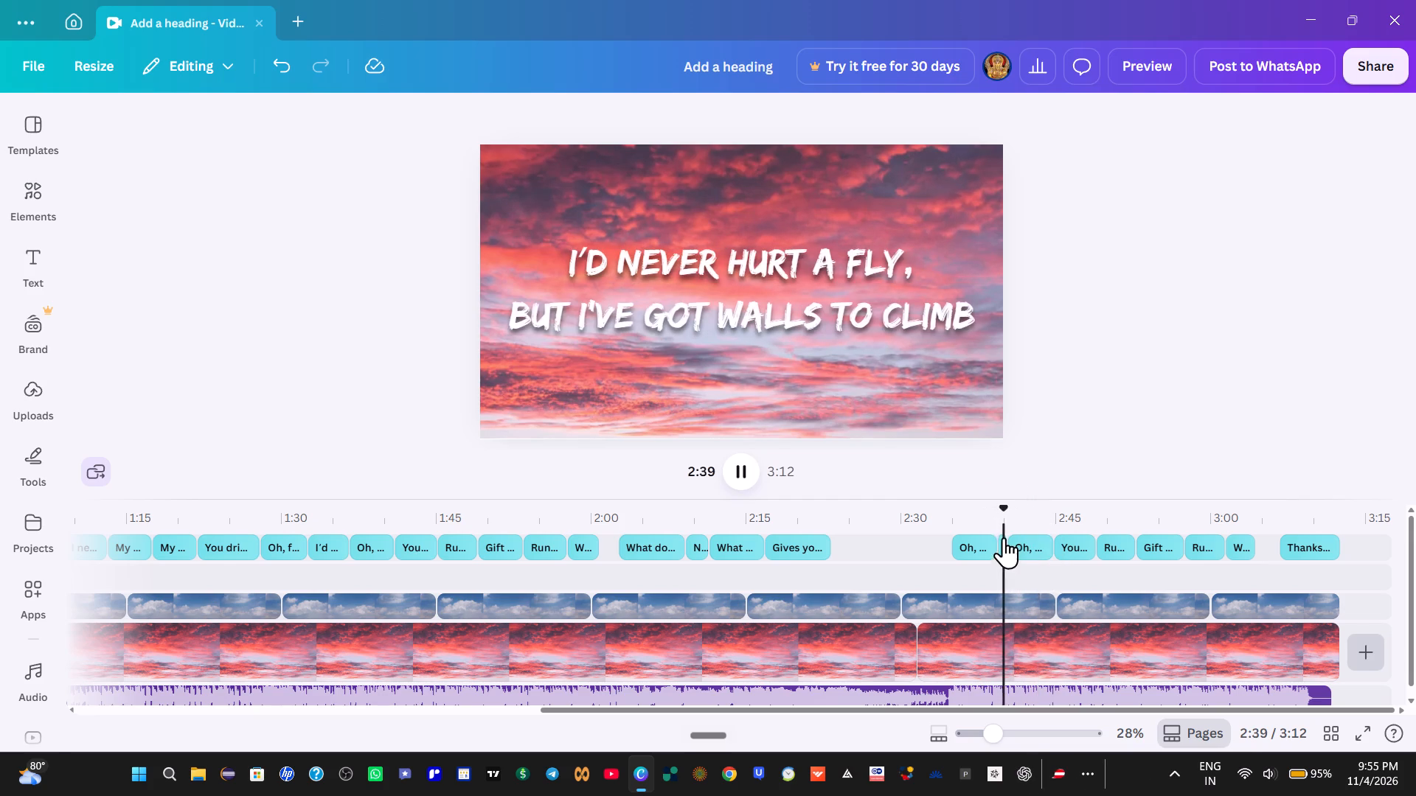
pyautogui.click(1004, 547)
pyautogui.press('space')
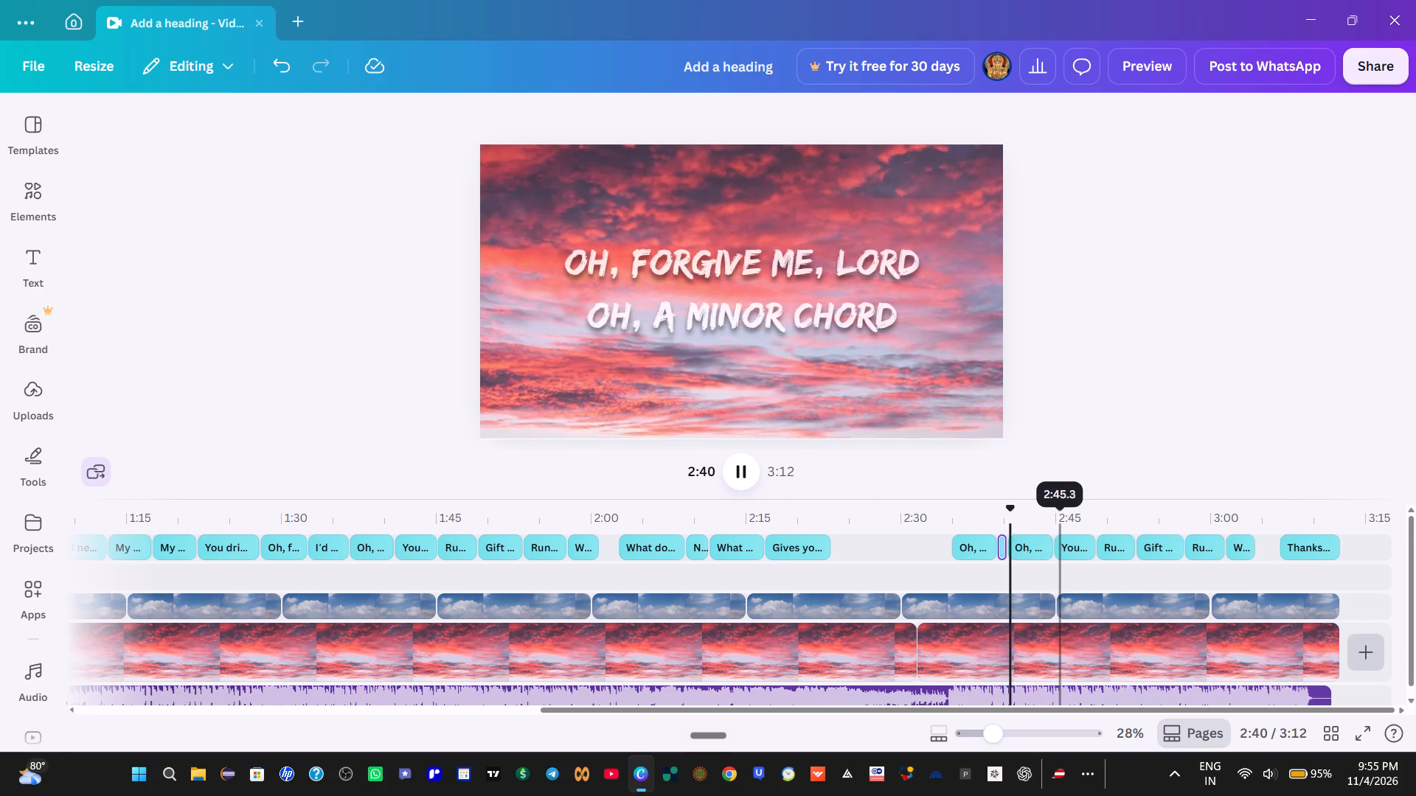
pyautogui.click(1001, 541)
pyautogui.press('space')
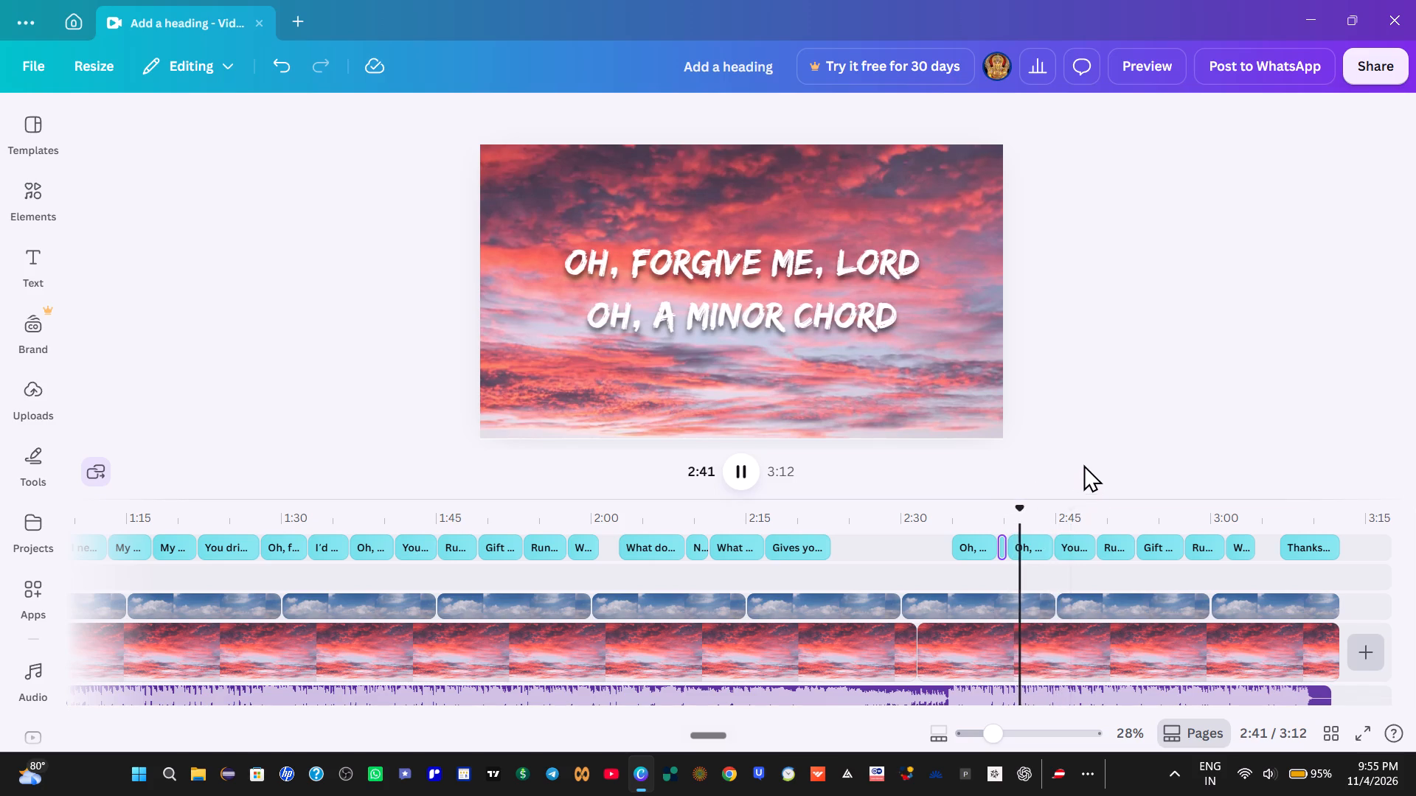
pyautogui.press('space')
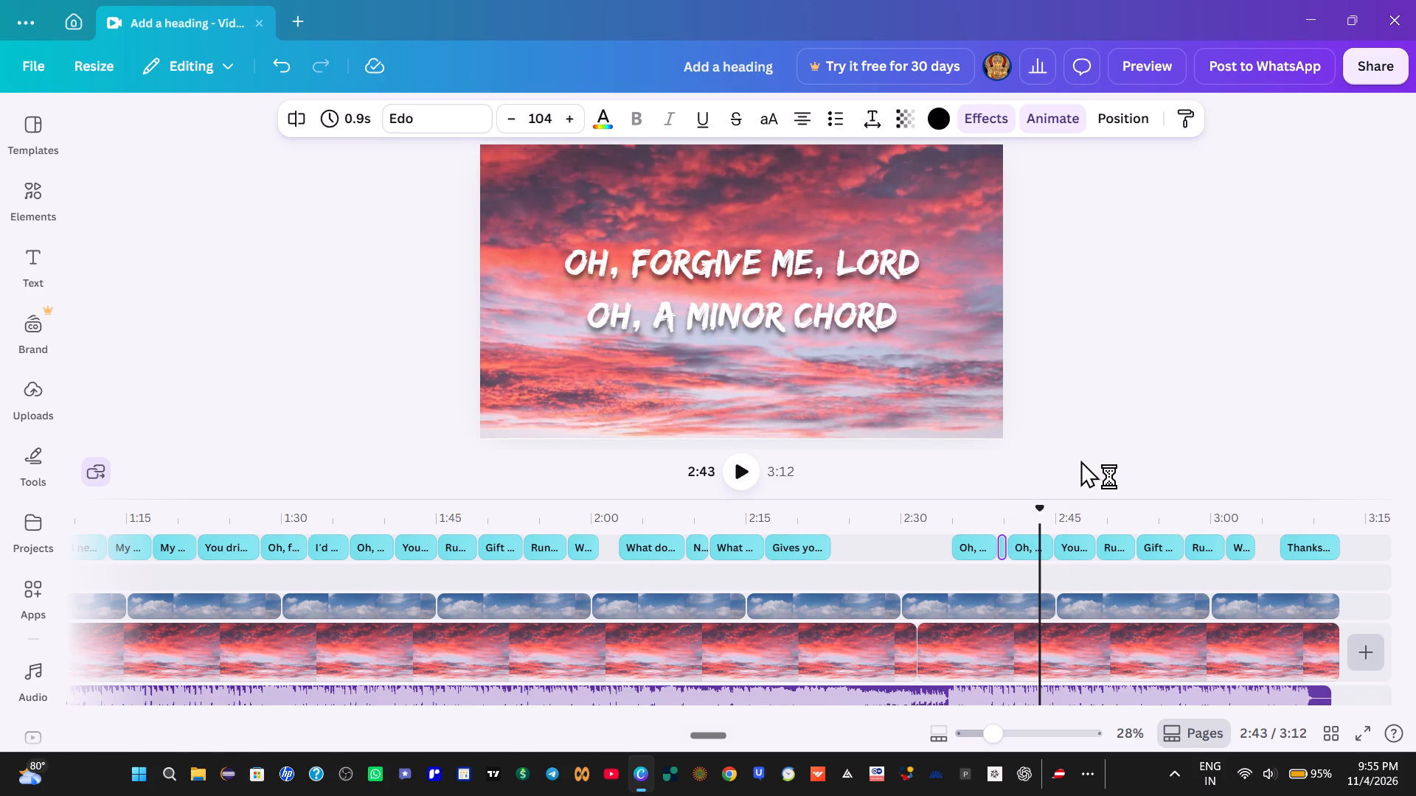
# Trim the start of the final "Oh, a minor chord" caption to leave 1.3 s, and extend the preceding "I'd never hurt a fly" caption to 4.1 s.
pyautogui.click(1040, 547)
pyautogui.moveTo(1010, 546); pyautogui.dragTo(1034, 542)
pyautogui.click(1003, 545)
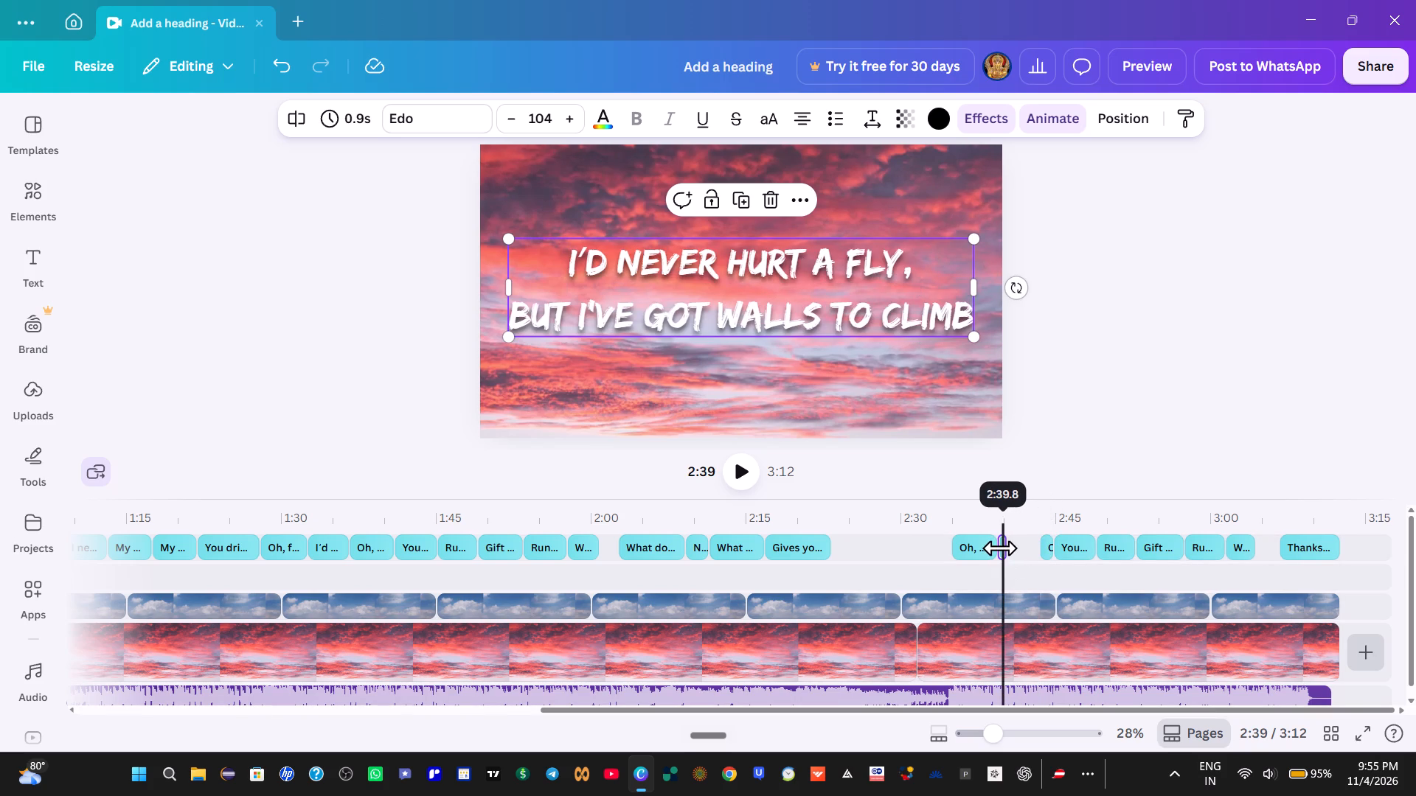
pyautogui.moveTo(999, 548); pyautogui.dragTo(1033, 541)
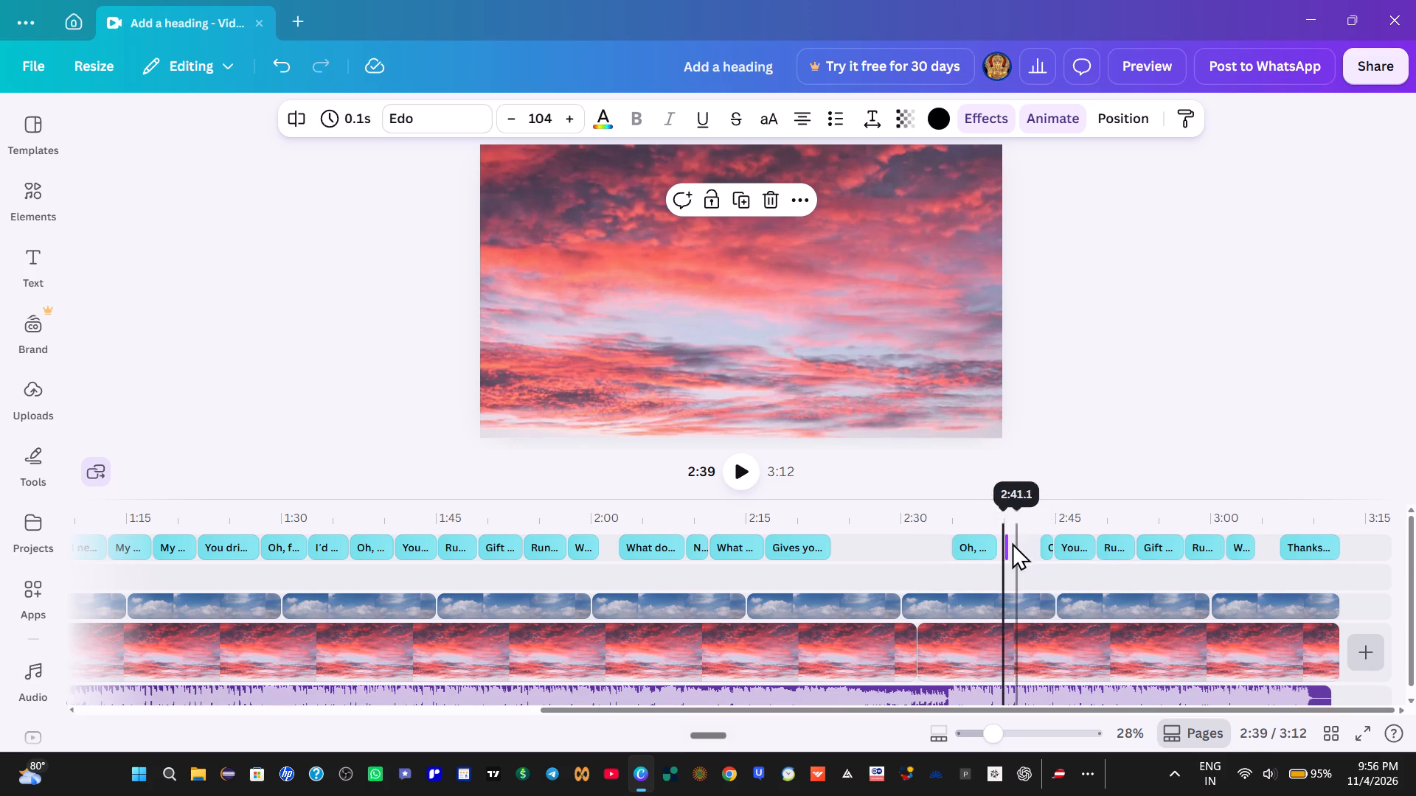
pyautogui.click(288, 77)
pyautogui.moveTo(1005, 545); pyautogui.dragTo(1009, 545)
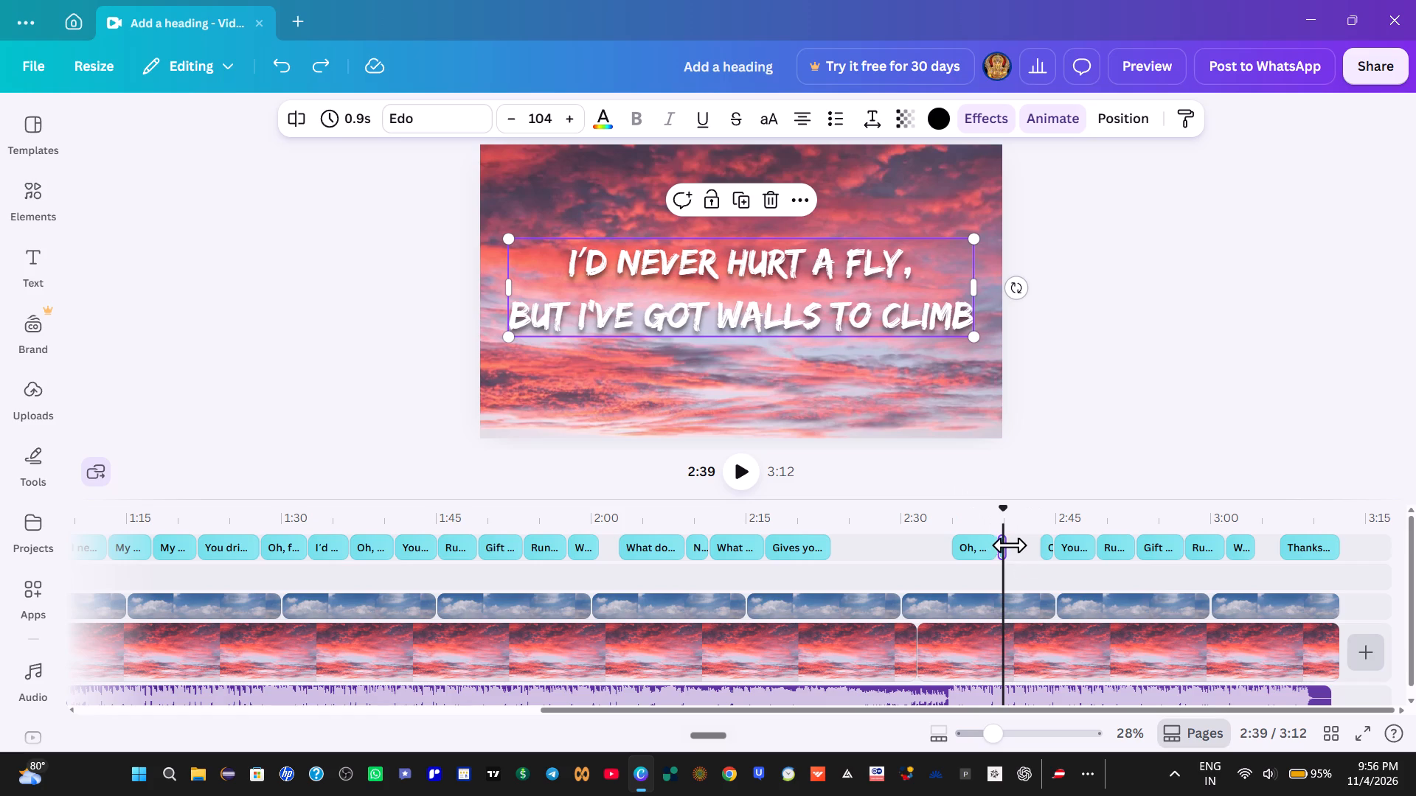
pyautogui.moveTo(1009, 545); pyautogui.dragTo(1037, 545)
pyautogui.click(1001, 542)
pyautogui.press('space')
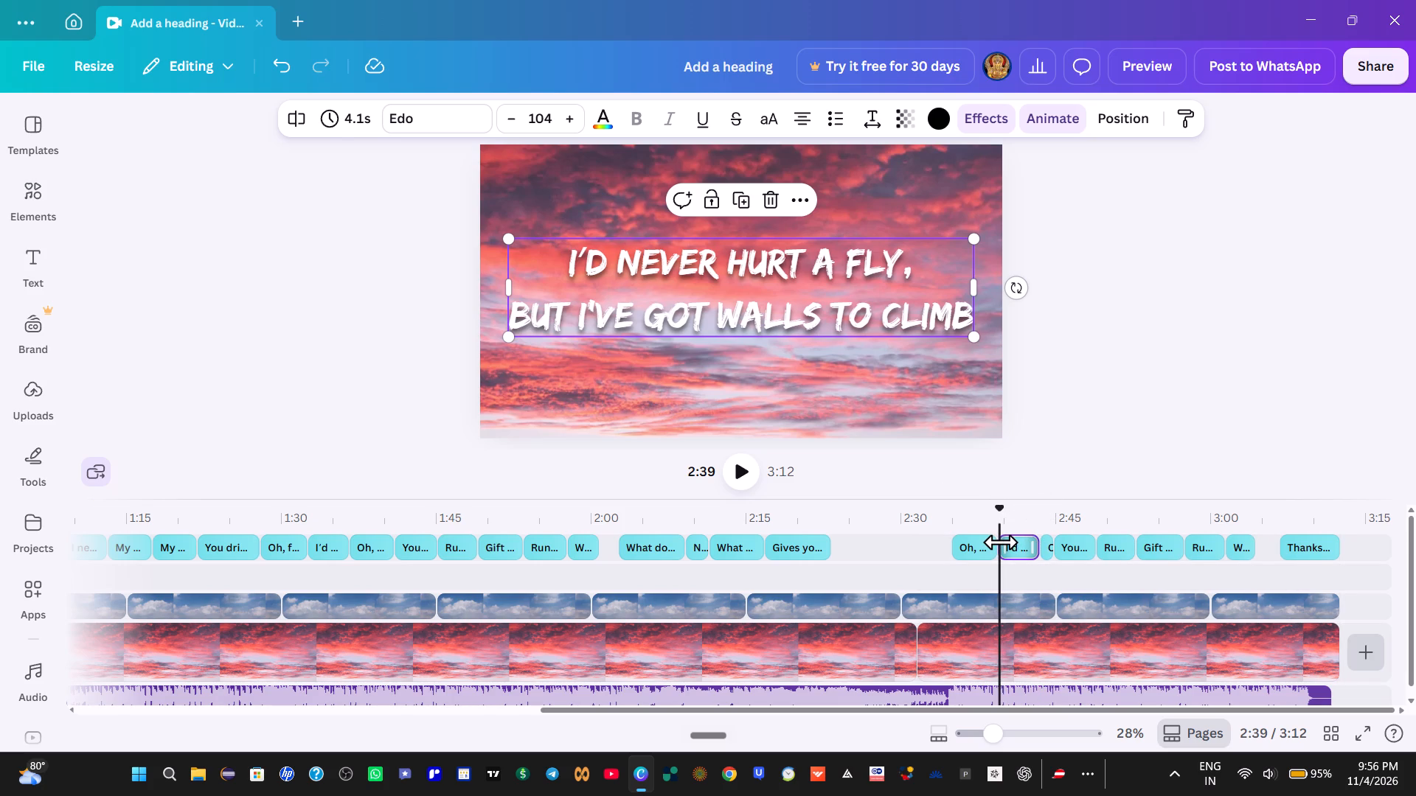
pyautogui.click(287, 74)
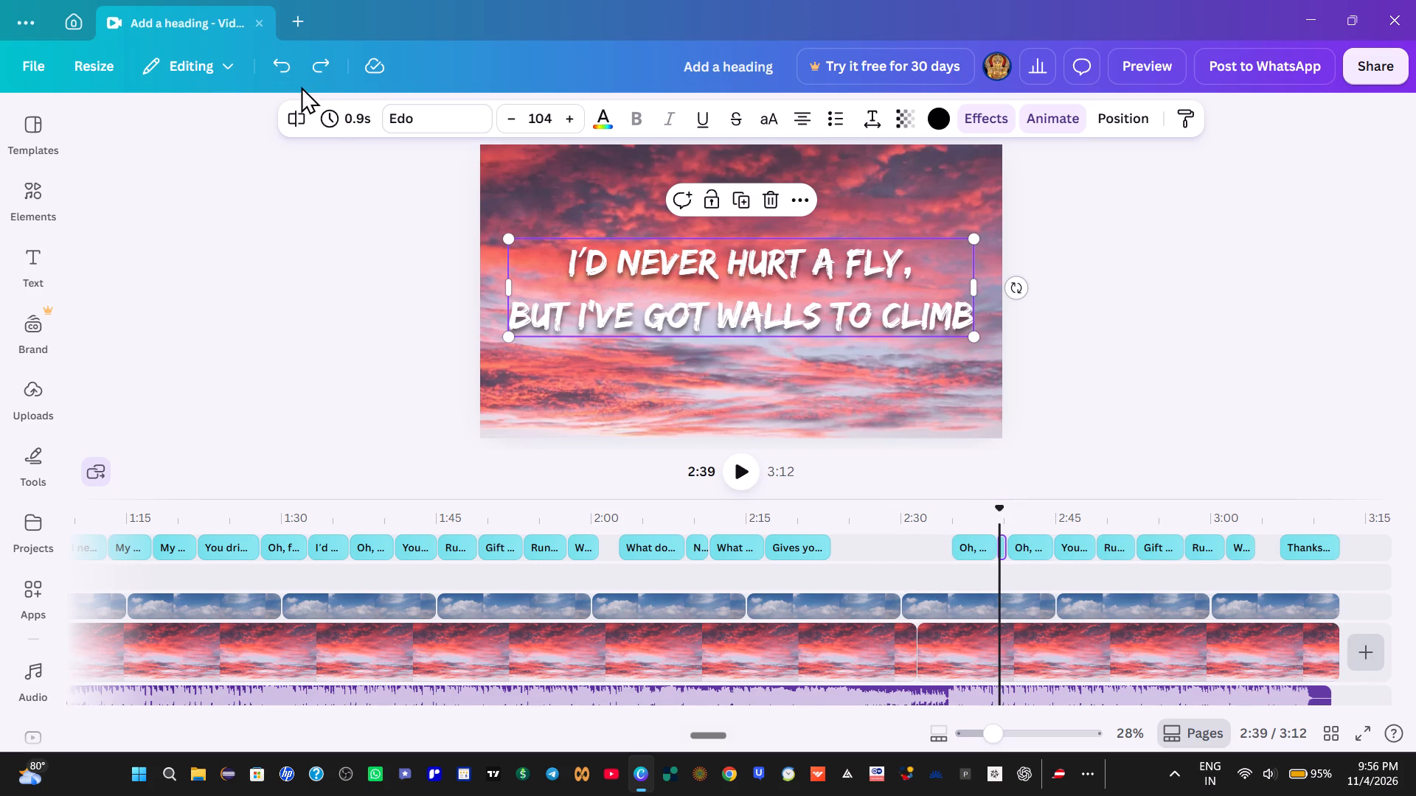
pyautogui.doubleClick(309, 76)
# Replay from 2:33, trim the start of "You put me in this house" to leave 0.8 s, and extend "Oh, a minor chord" to 4.5 s.
pyautogui.click(935, 524)
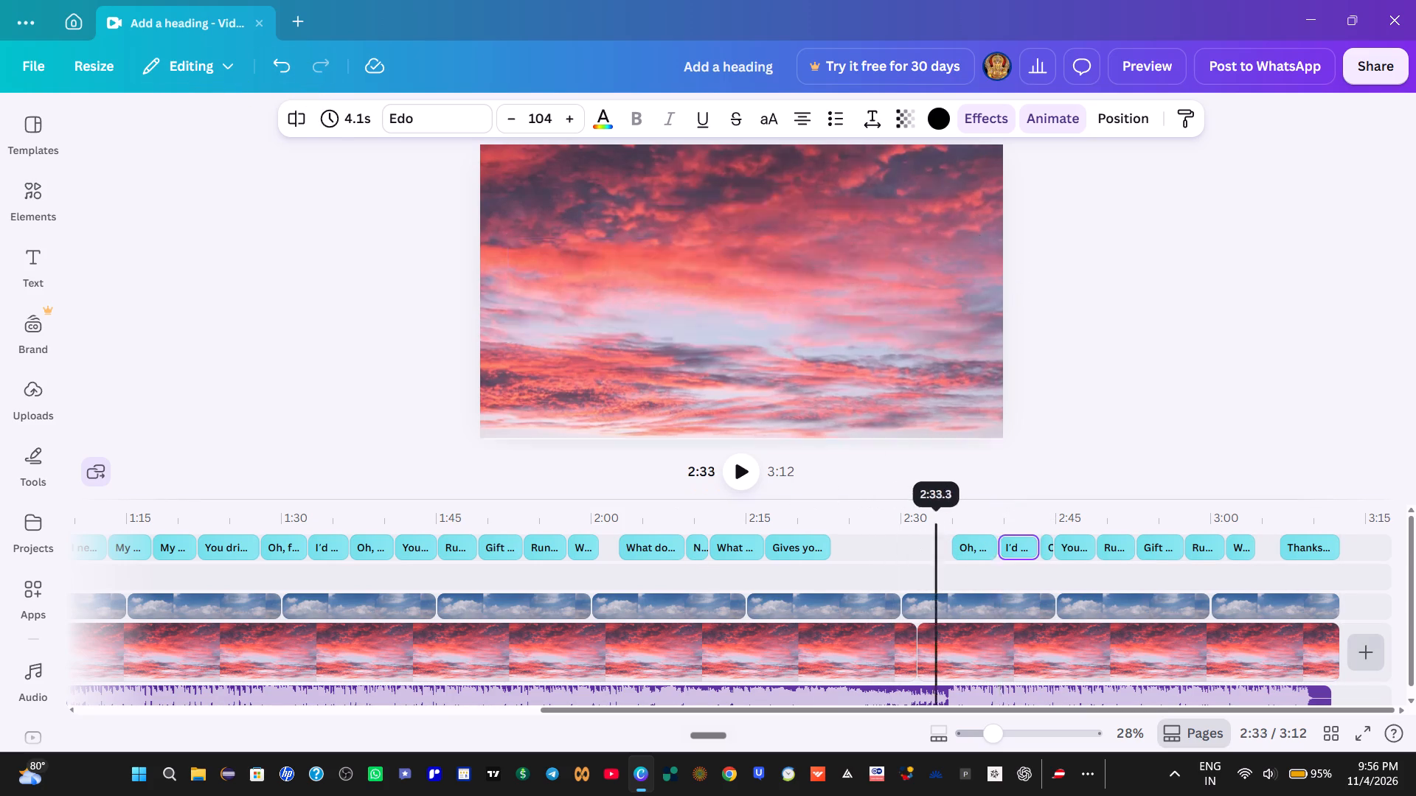
pyautogui.press('space')
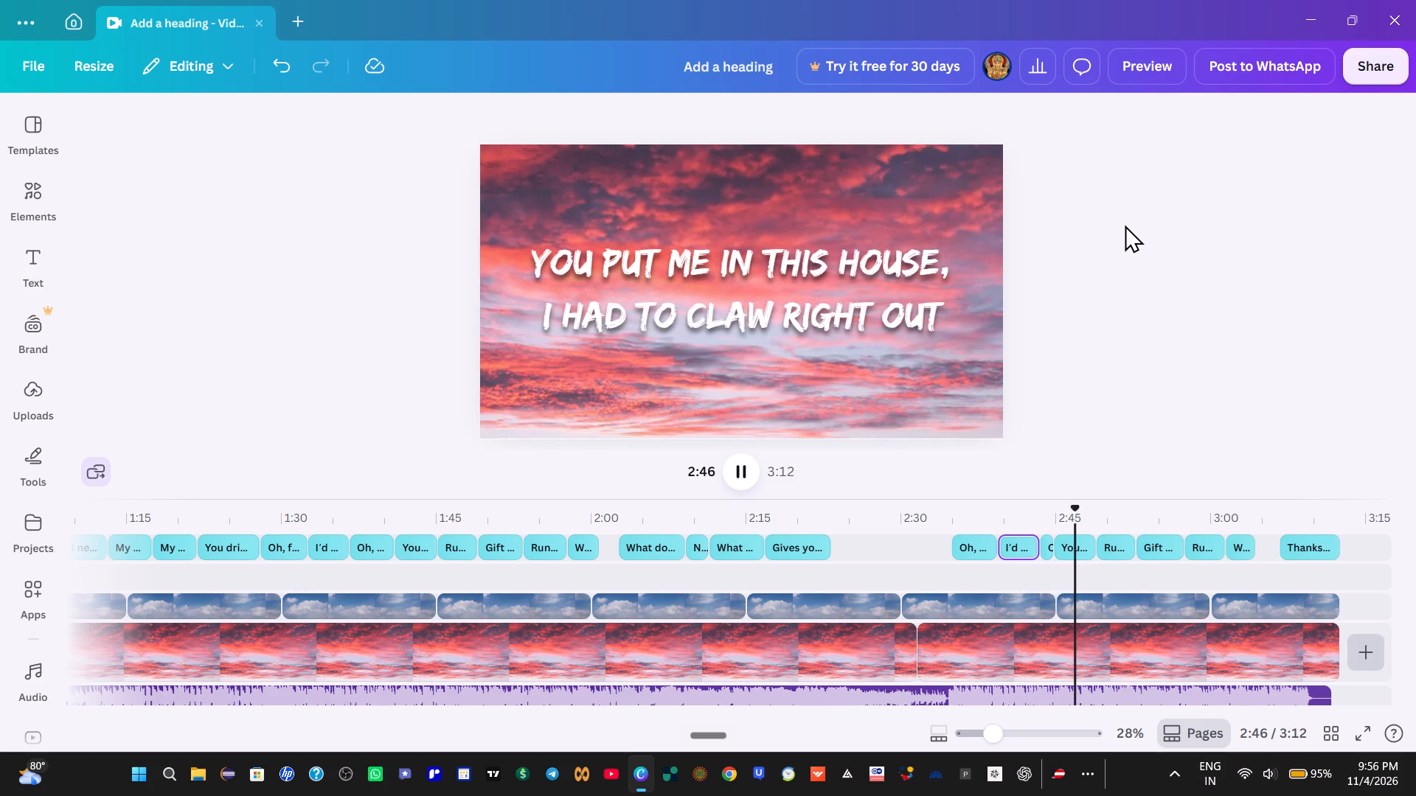
pyautogui.press('space')
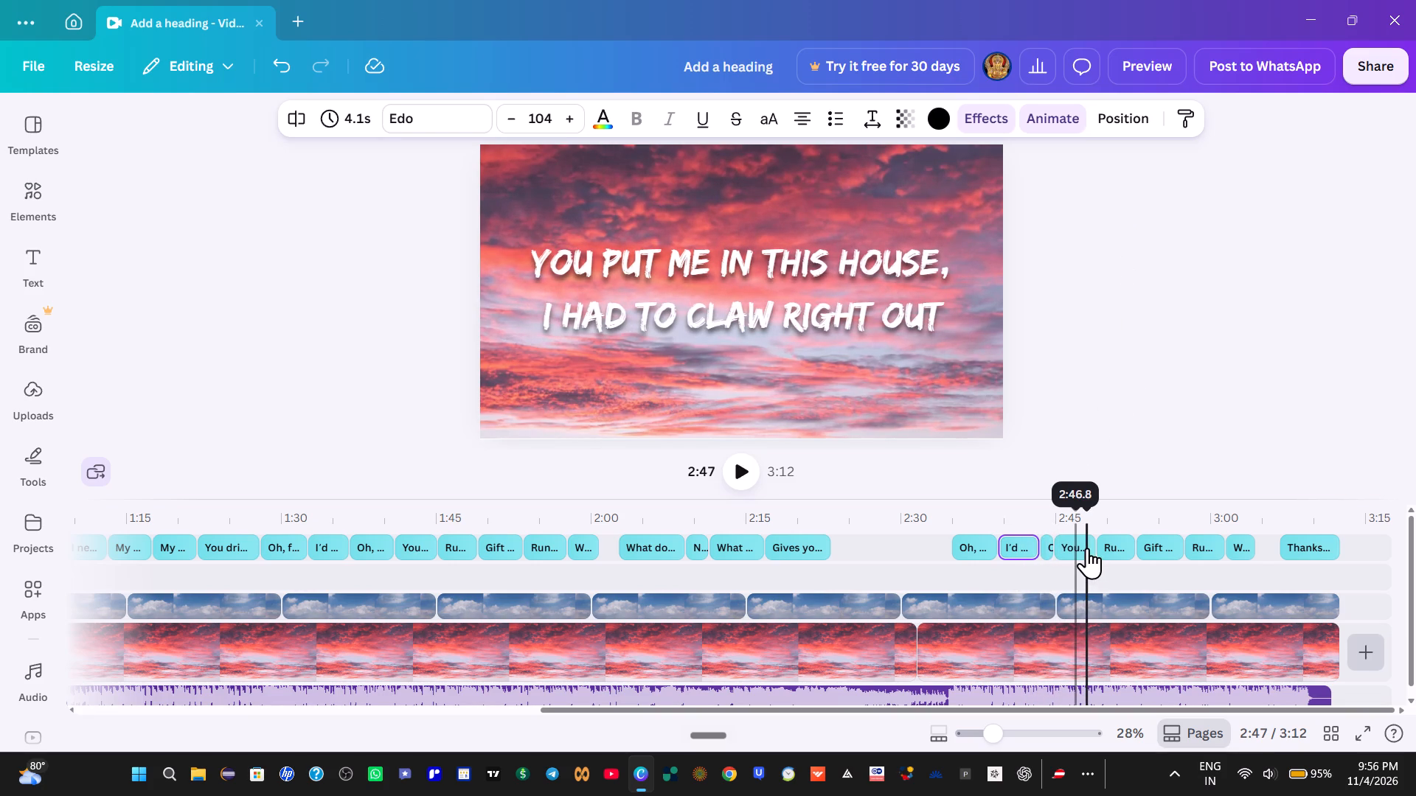
pyautogui.click(1087, 539)
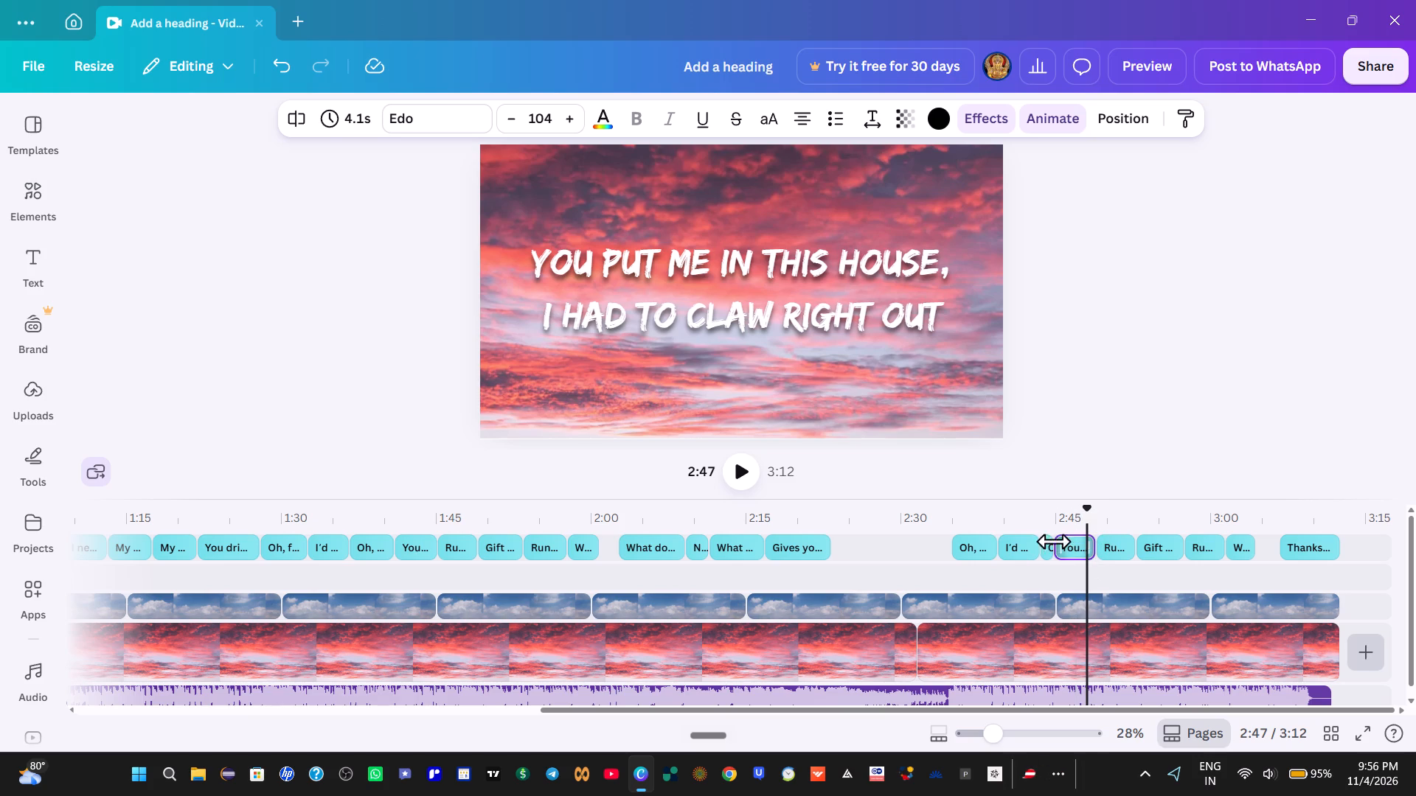
pyautogui.moveTo(1056, 547); pyautogui.dragTo(1094, 549)
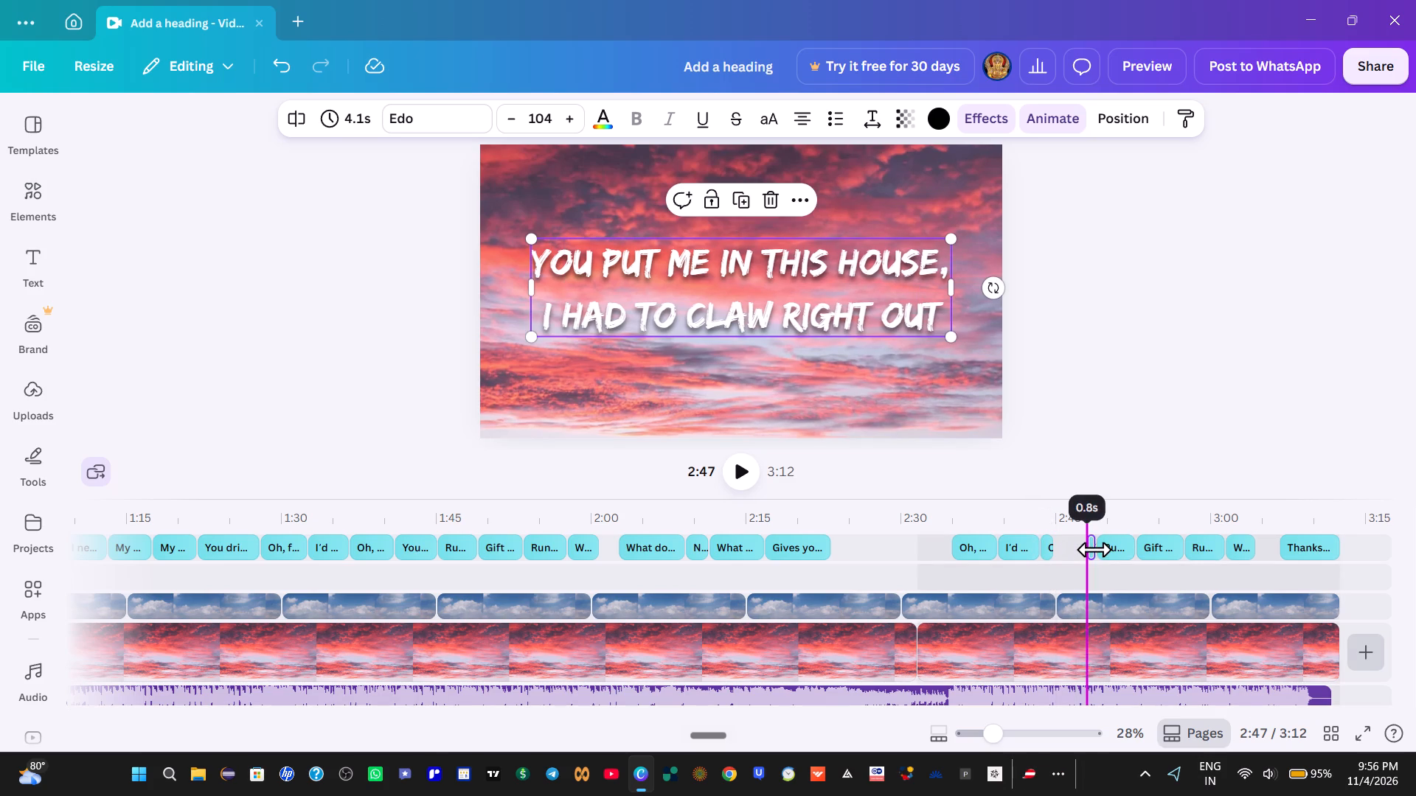
pyautogui.click(1045, 545)
pyautogui.click(1053, 546)
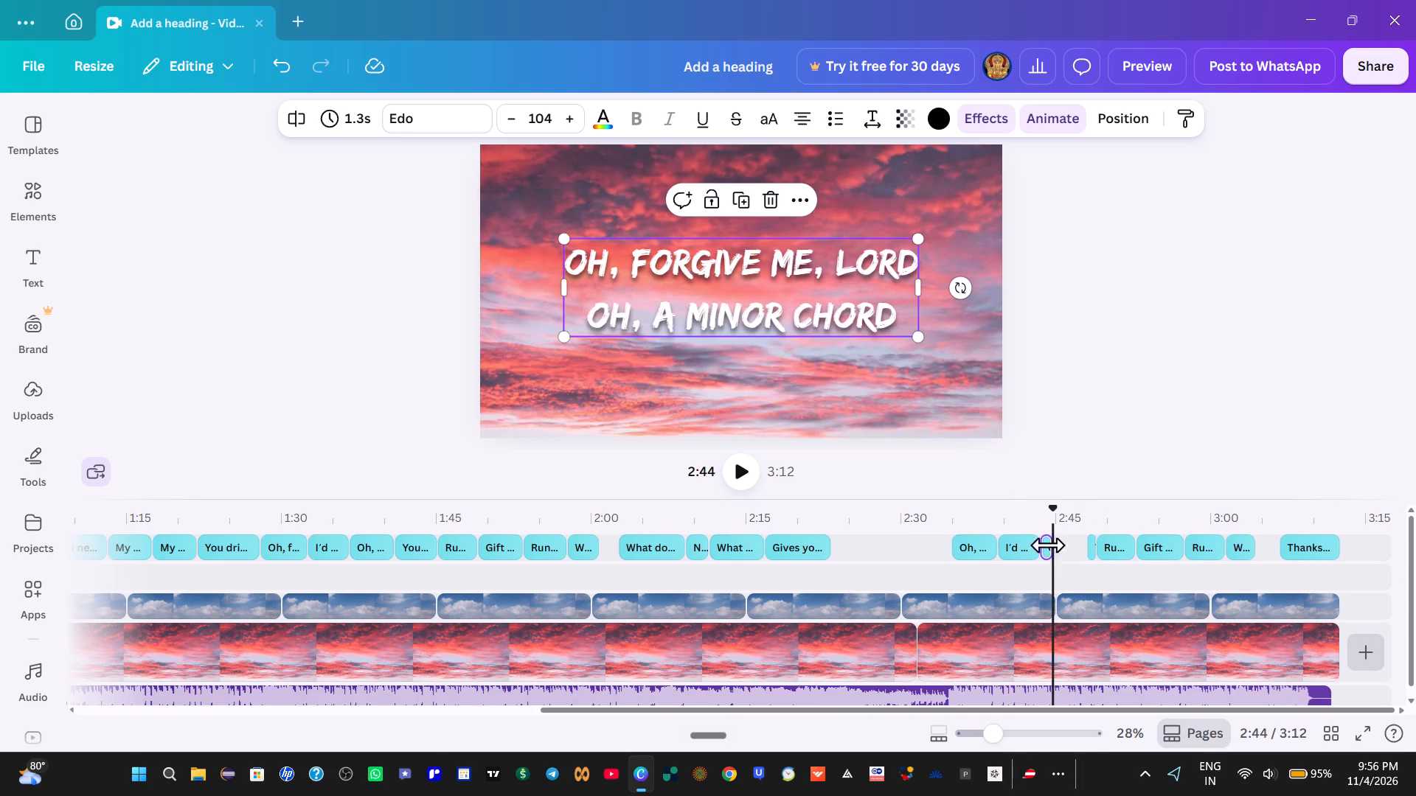
pyautogui.moveTo(1051, 544); pyautogui.dragTo(1080, 546)
# Replay the section, trim the start of "Run rabbit, run rabid" to leave 0.7 s, and extend "You put me in this house" to 4.0 s.
pyautogui.click(1036, 528)
pyautogui.press('space')
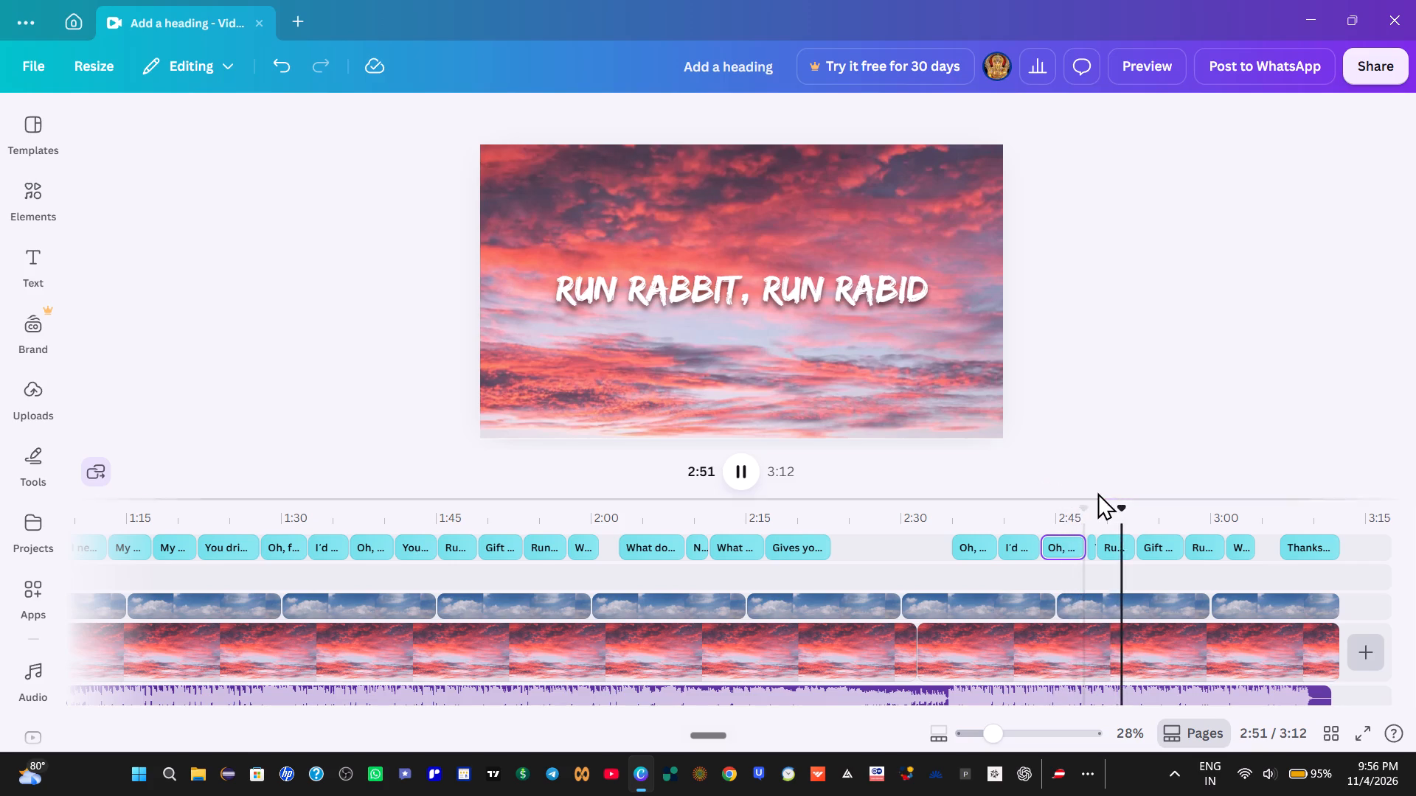
pyautogui.press('space')
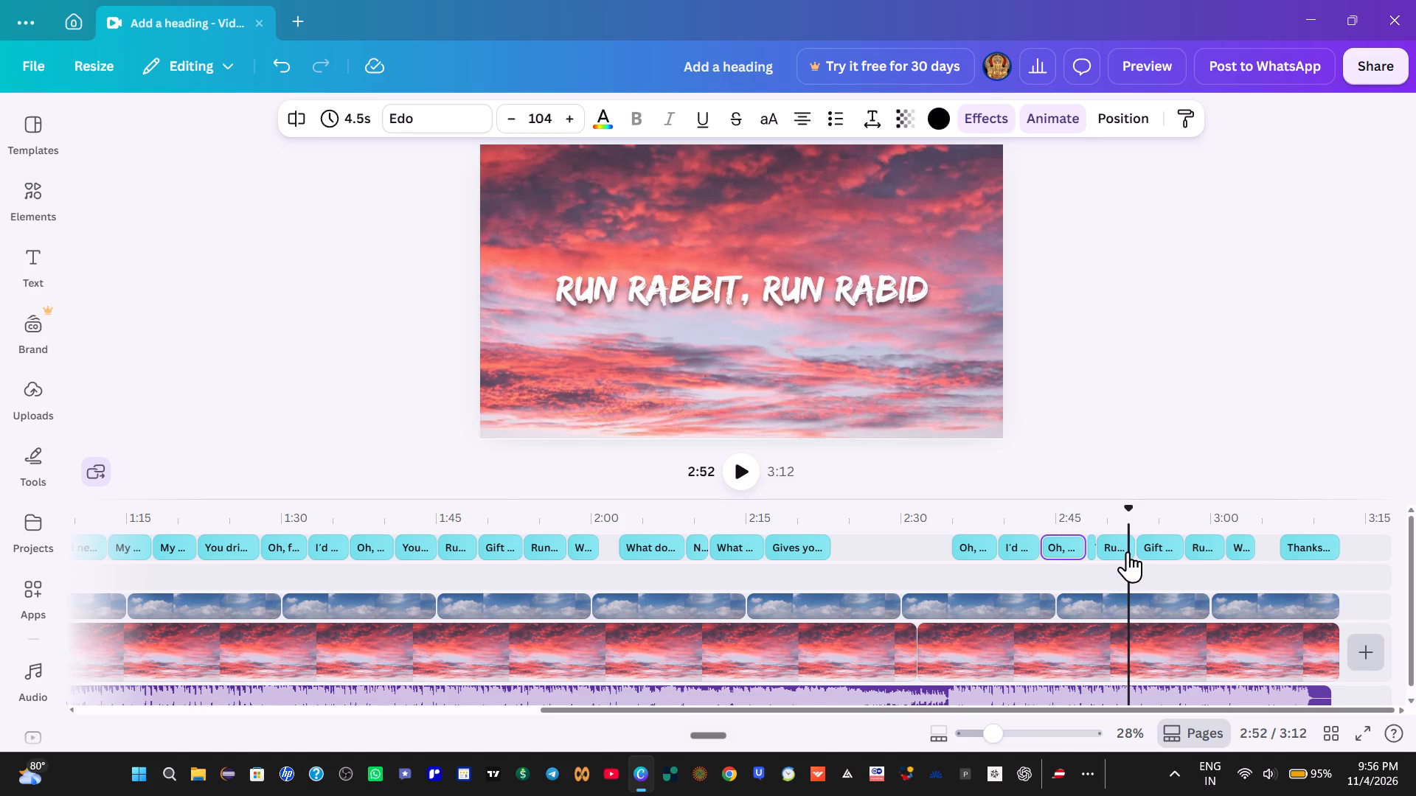
pyautogui.click(1128, 551)
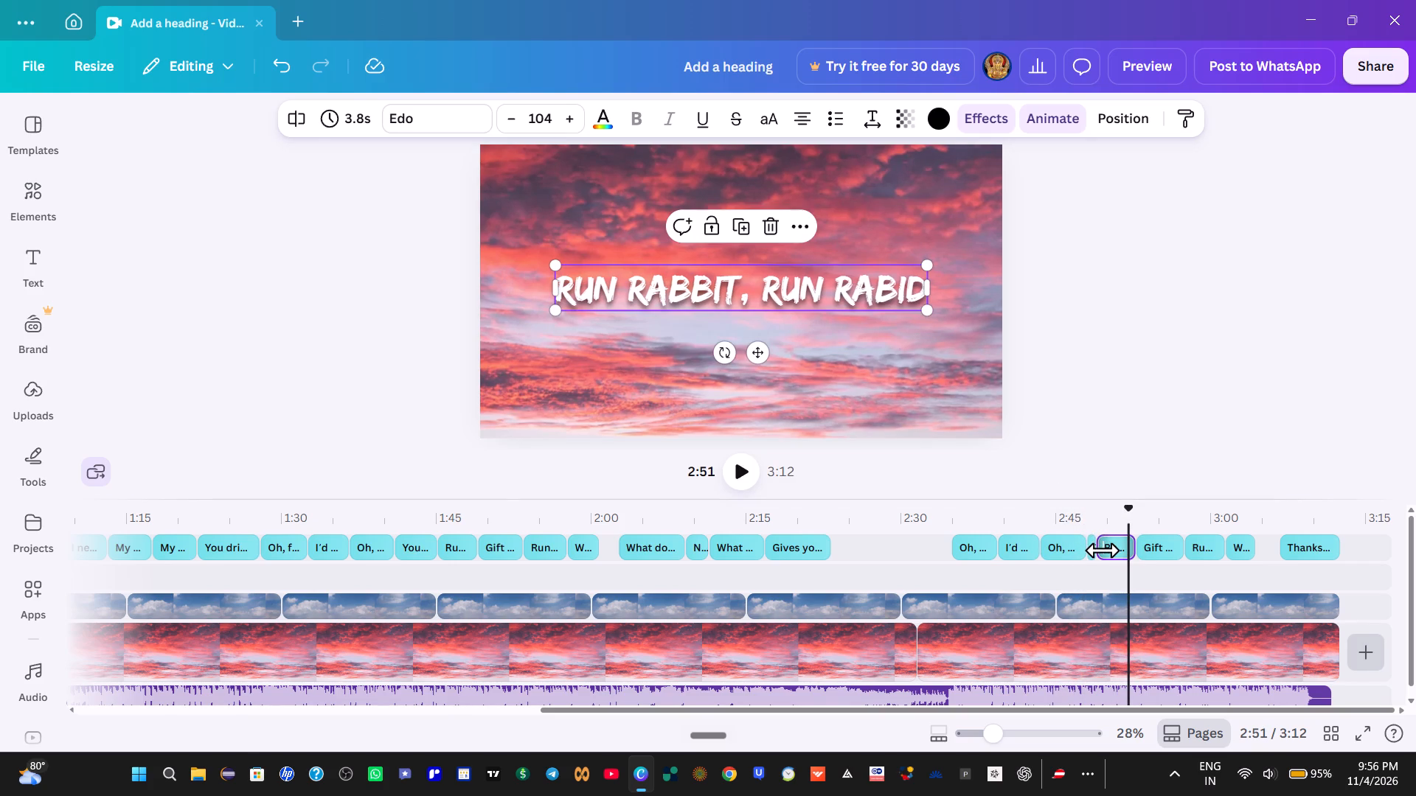
pyautogui.moveTo(1102, 550); pyautogui.dragTo(1132, 551)
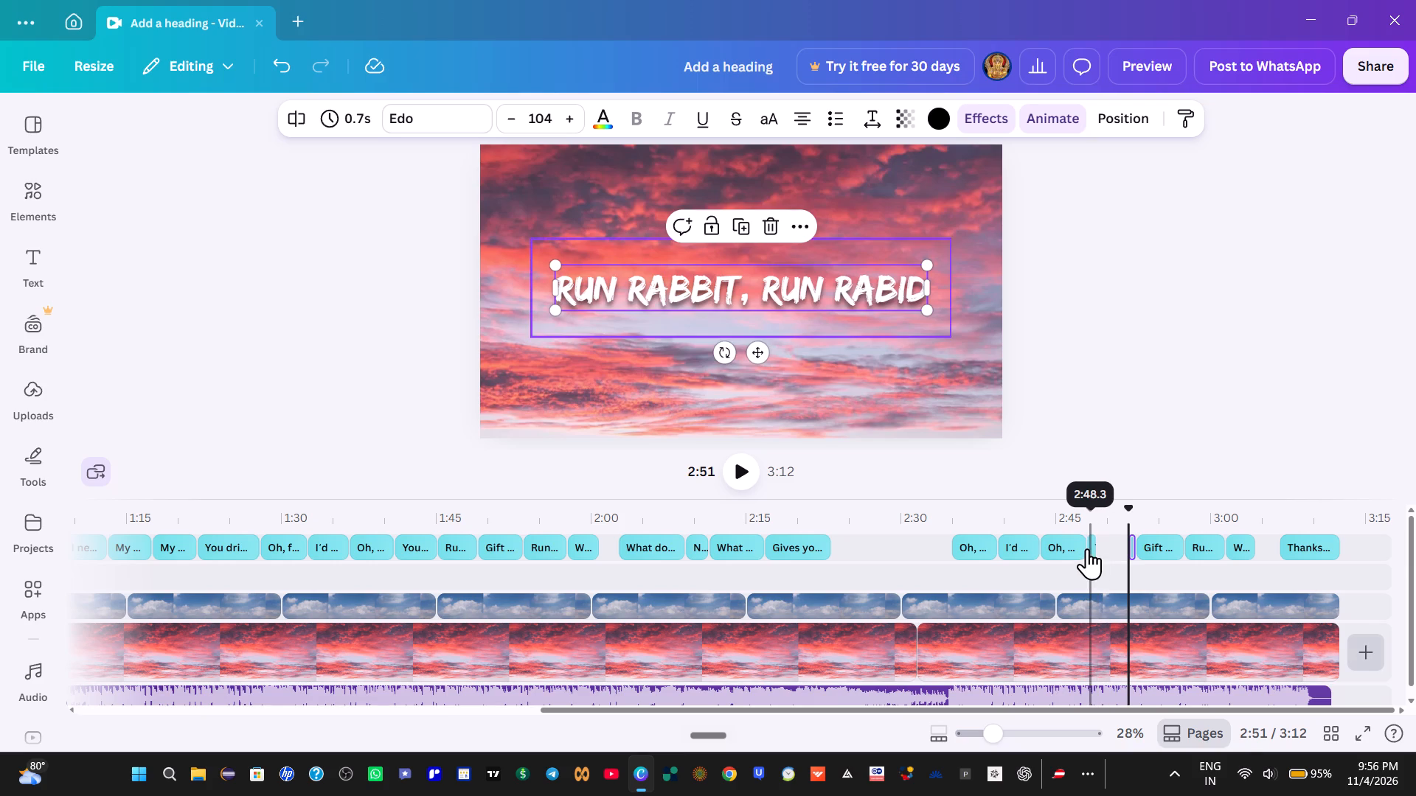
pyautogui.click(1087, 548)
pyautogui.click(1090, 542)
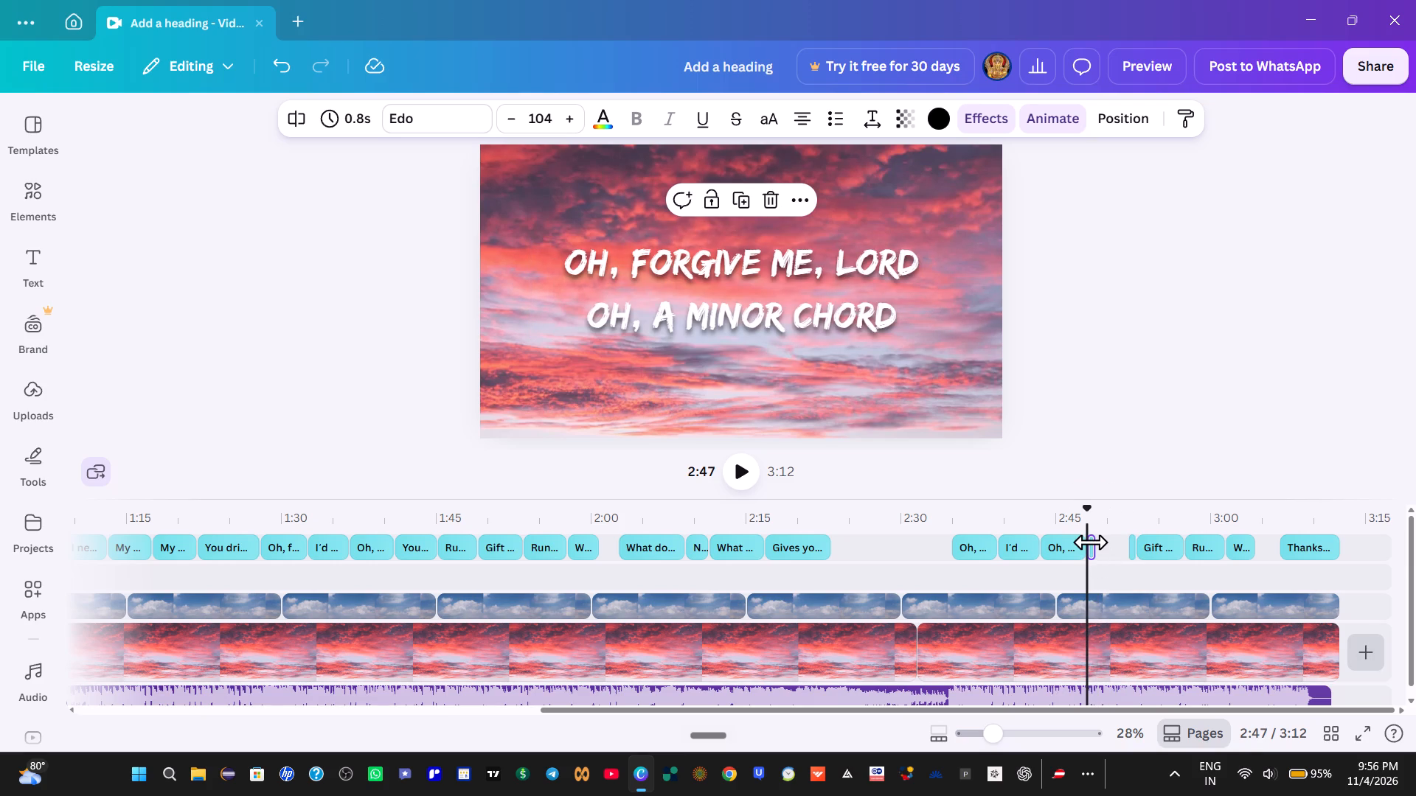
pyautogui.moveTo(1090, 542); pyautogui.dragTo(1122, 542)
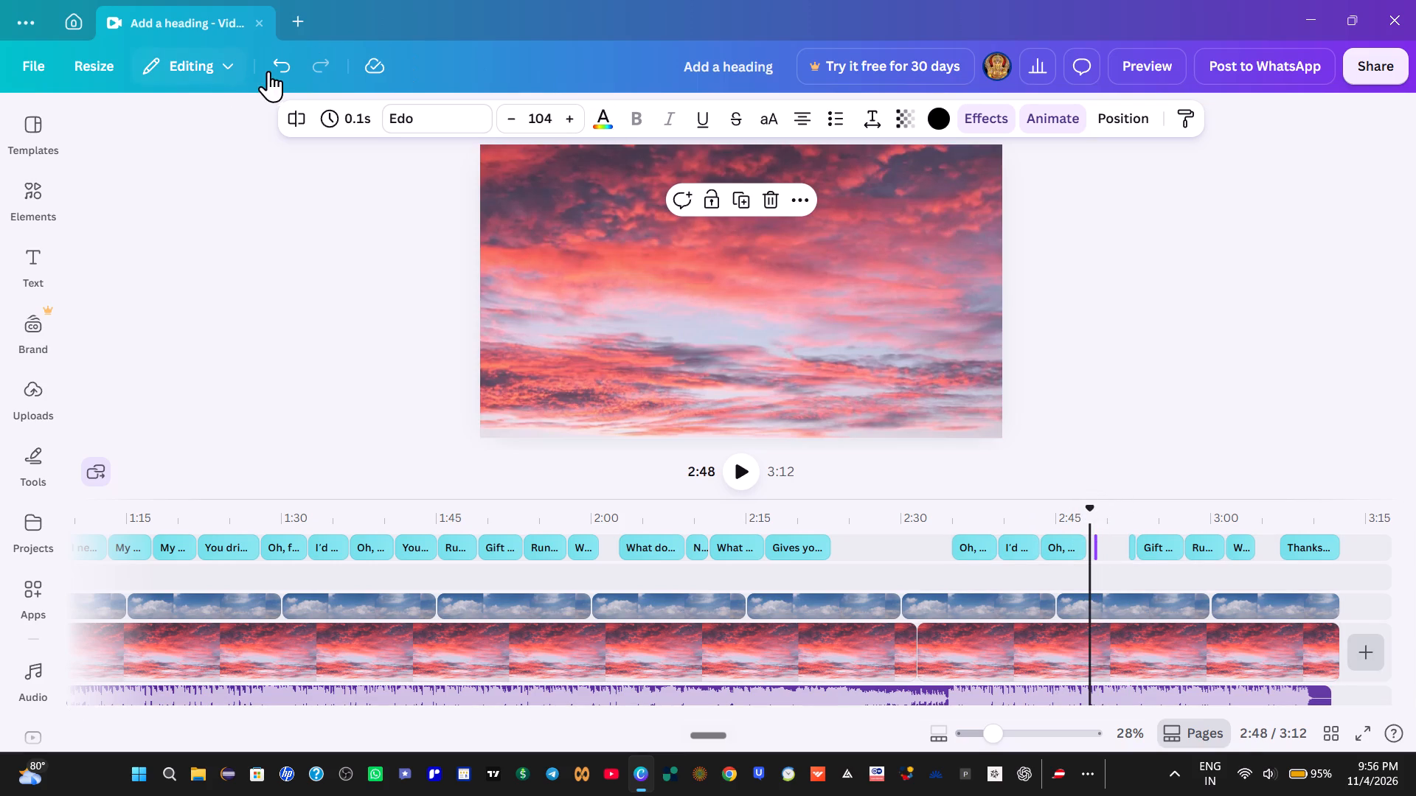
pyautogui.click(274, 68)
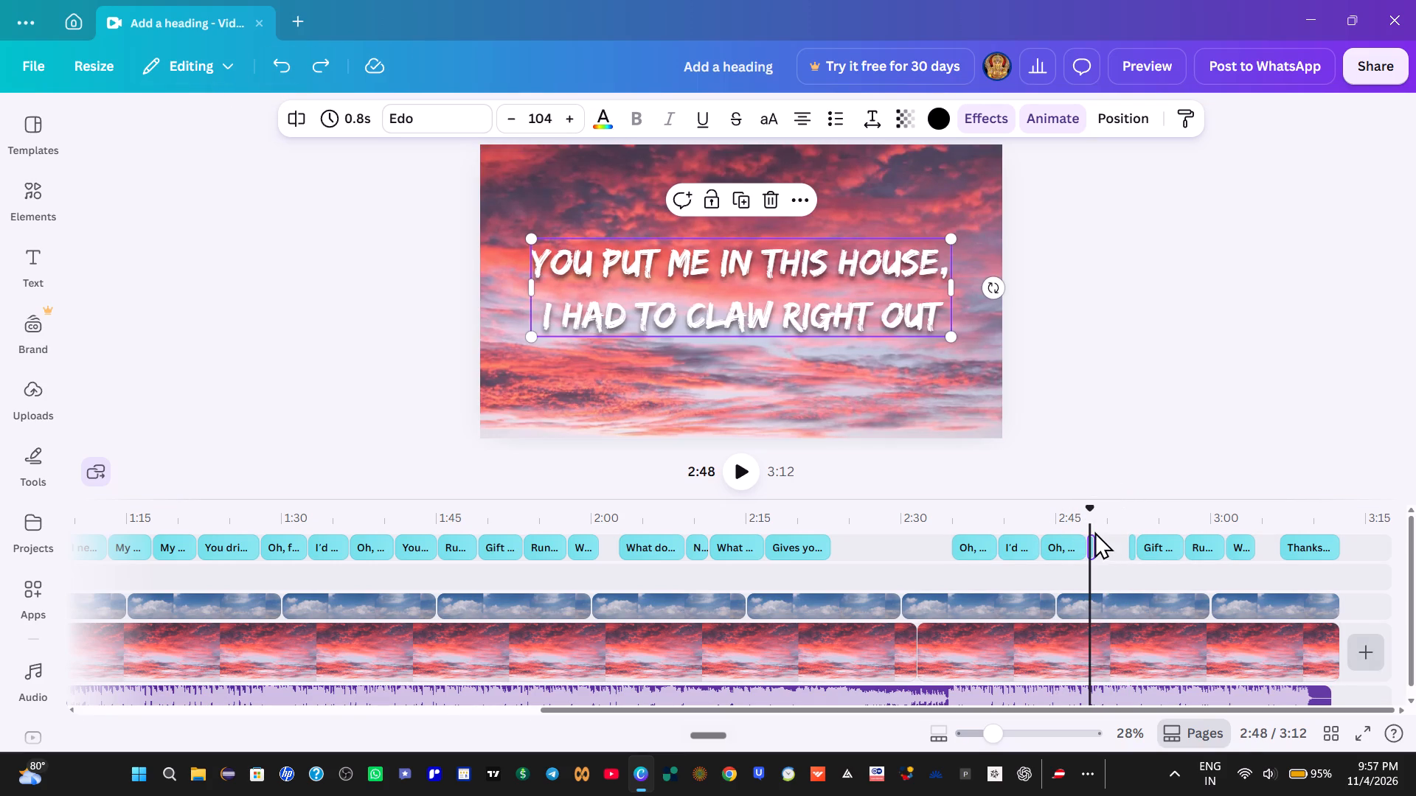
pyautogui.moveTo(1094, 544); pyautogui.dragTo(1126, 547)
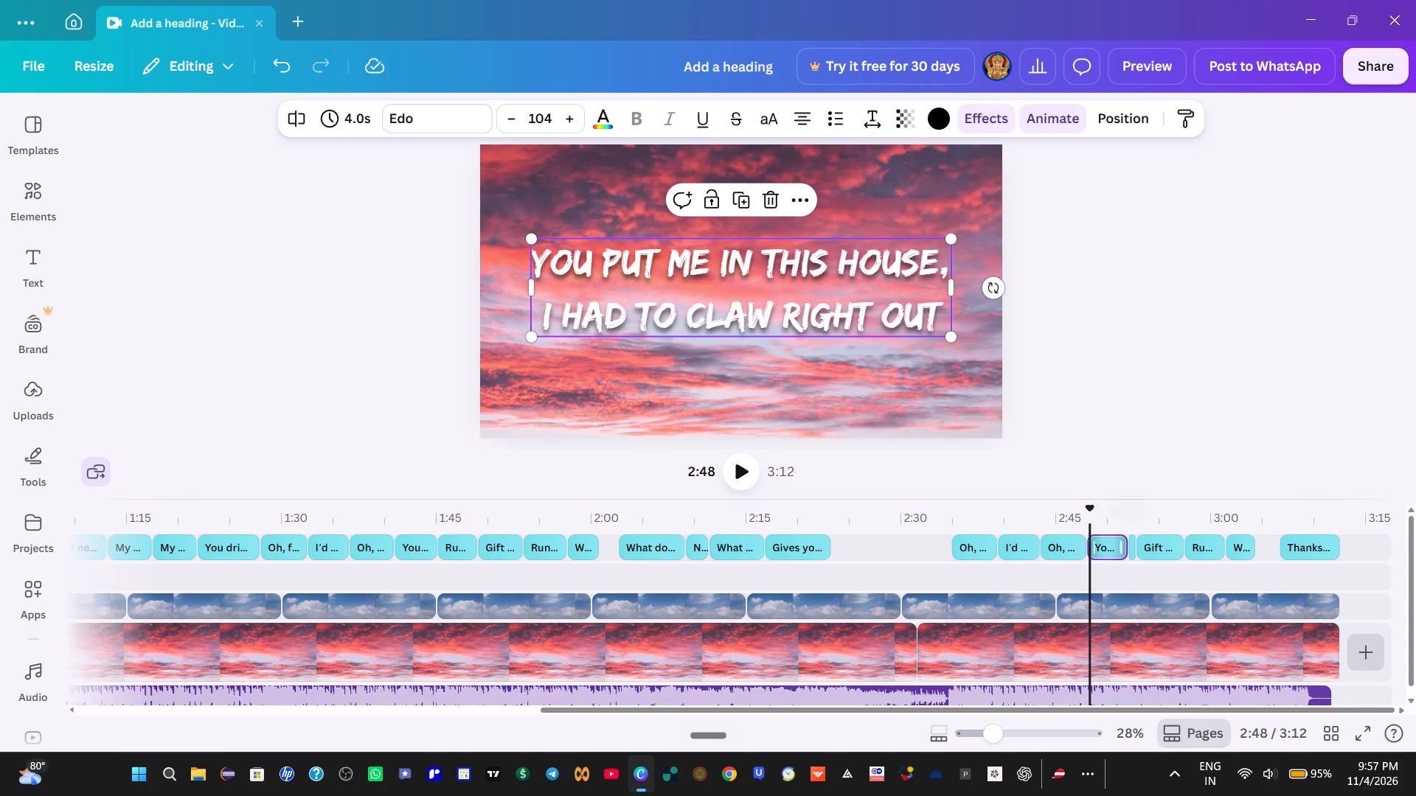
# Replay the section, trim the start of "Gift granted" to about 2:56, and extend the preceding "Run rabbit, run rabid" caption to 4.1 s.
pyautogui.click(1079, 528)
pyautogui.press('space')
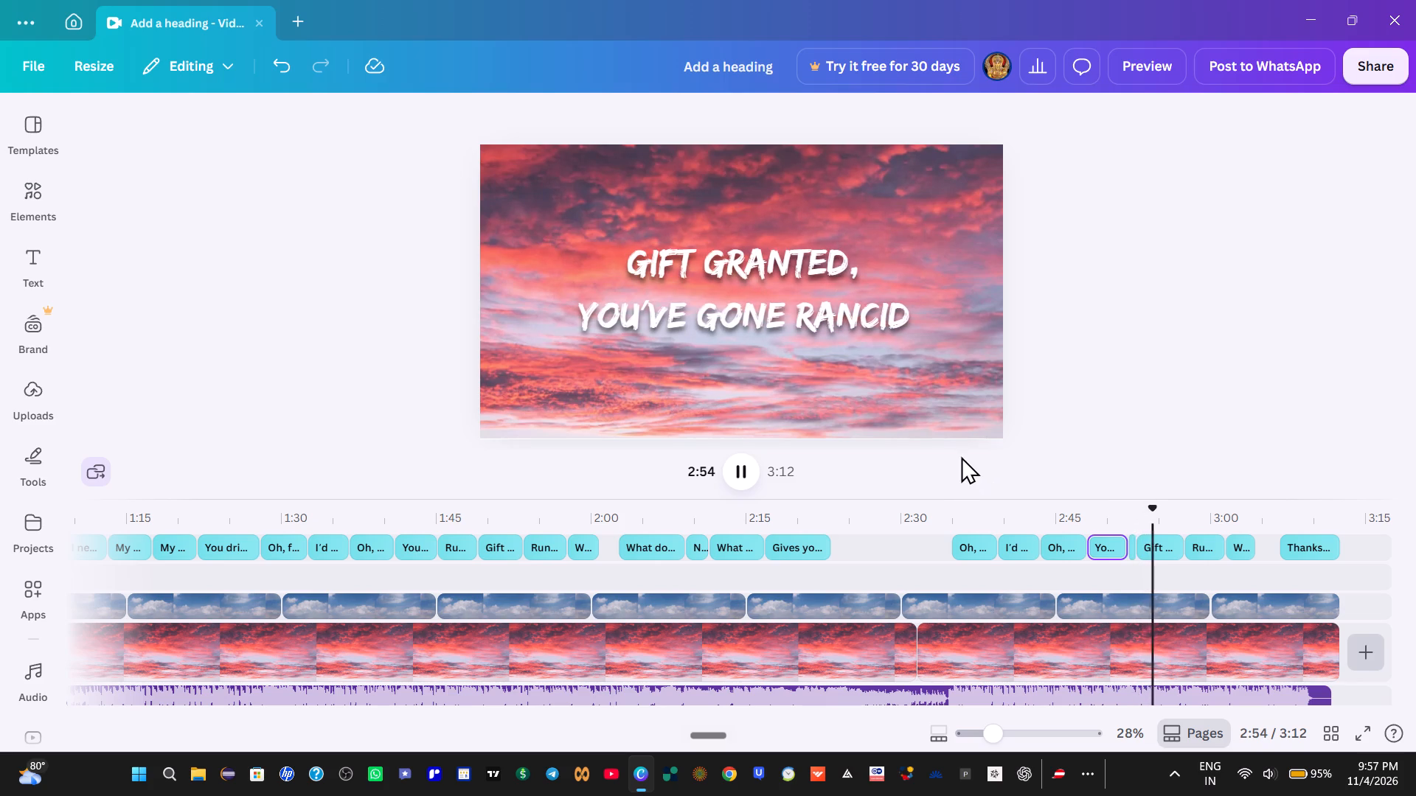
pyautogui.press('space')
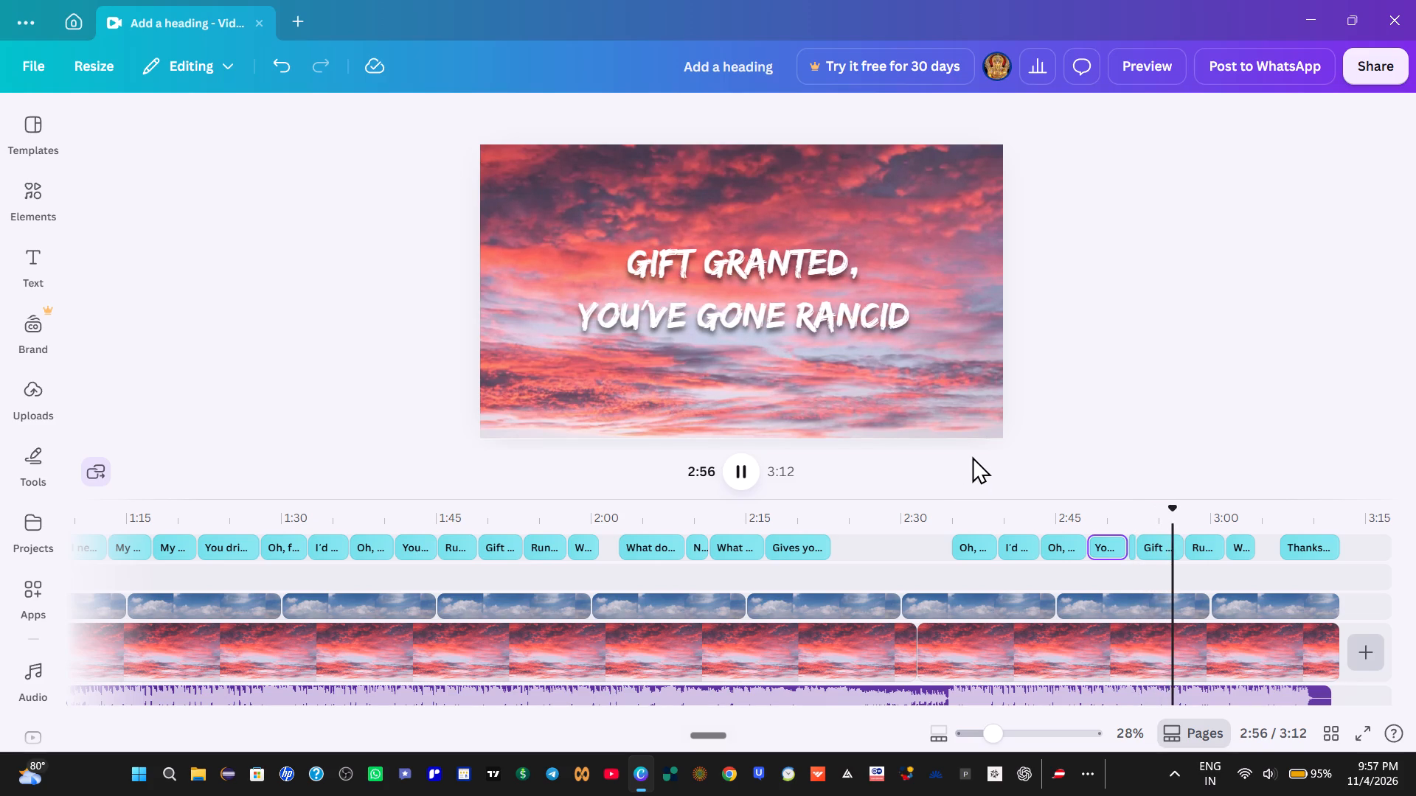
pyautogui.click(1173, 546)
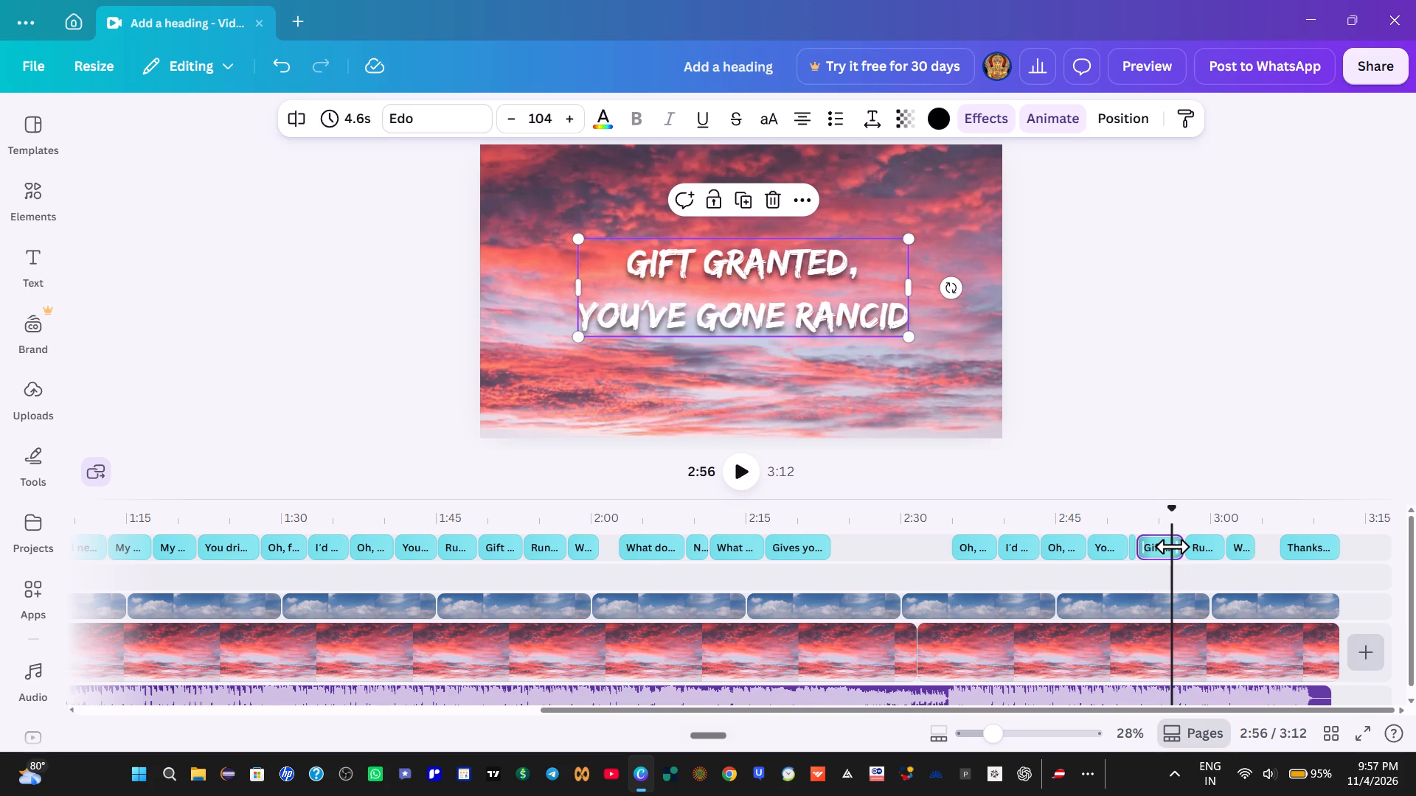
pyautogui.moveTo(1138, 541); pyautogui.dragTo(1160, 542)
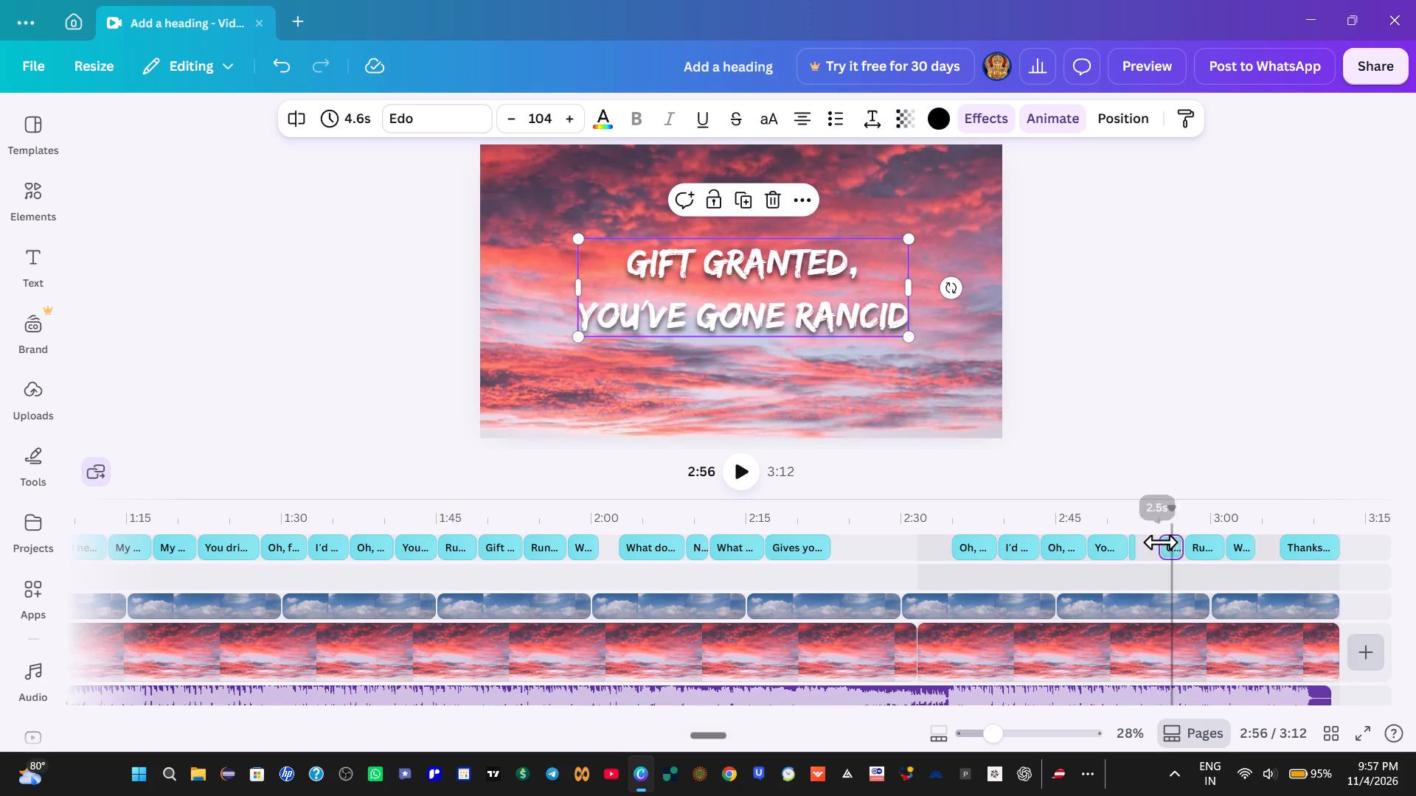
pyautogui.moveTo(1160, 542); pyautogui.dragTo(1176, 545)
pyautogui.click(1135, 545)
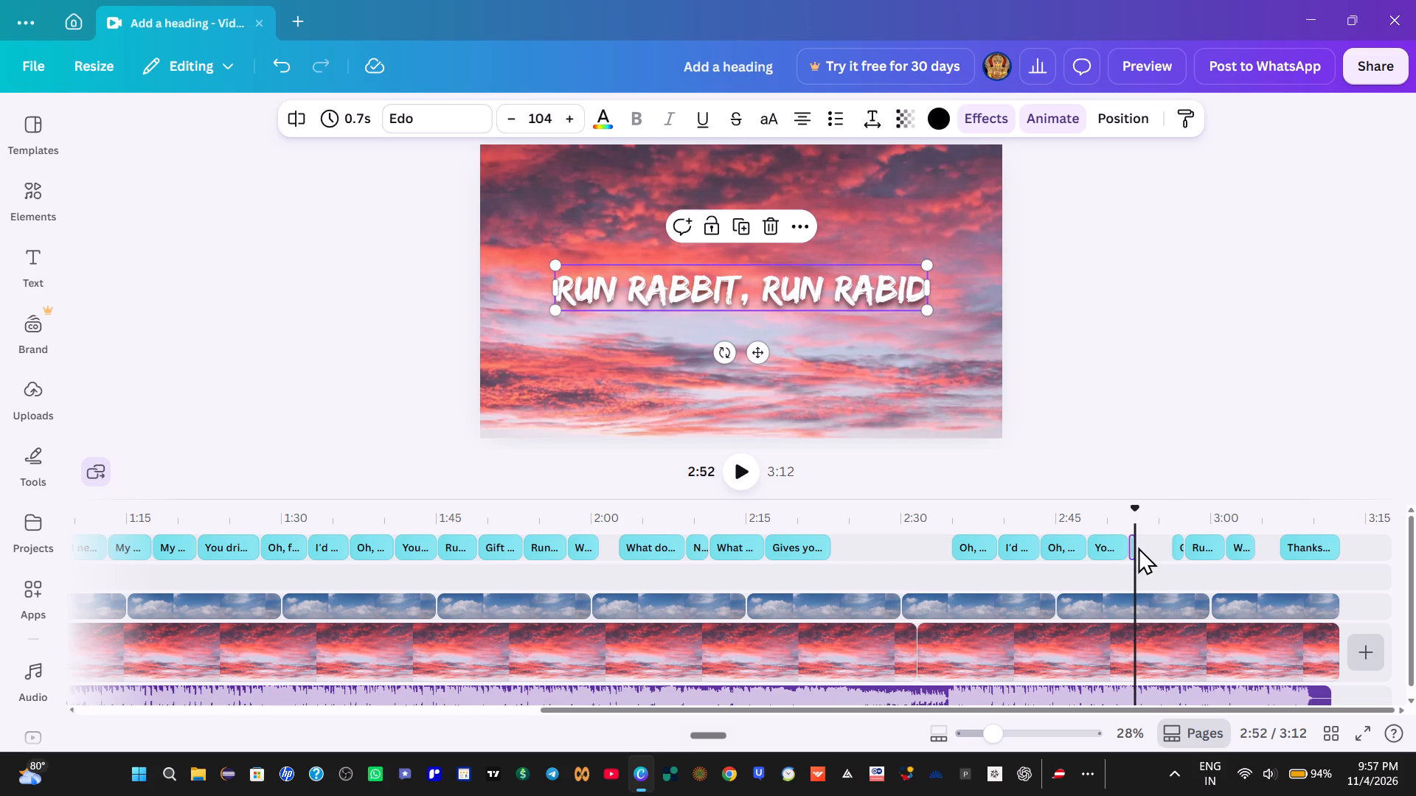
pyautogui.moveTo(1134, 542); pyautogui.dragTo(1163, 543)
# Replay from 2:50, trim the start of the last "Run rabbit, run rabid" to leave 0.8 s, and extend "Gift granted" to 4.3 s.
pyautogui.click(1116, 525)
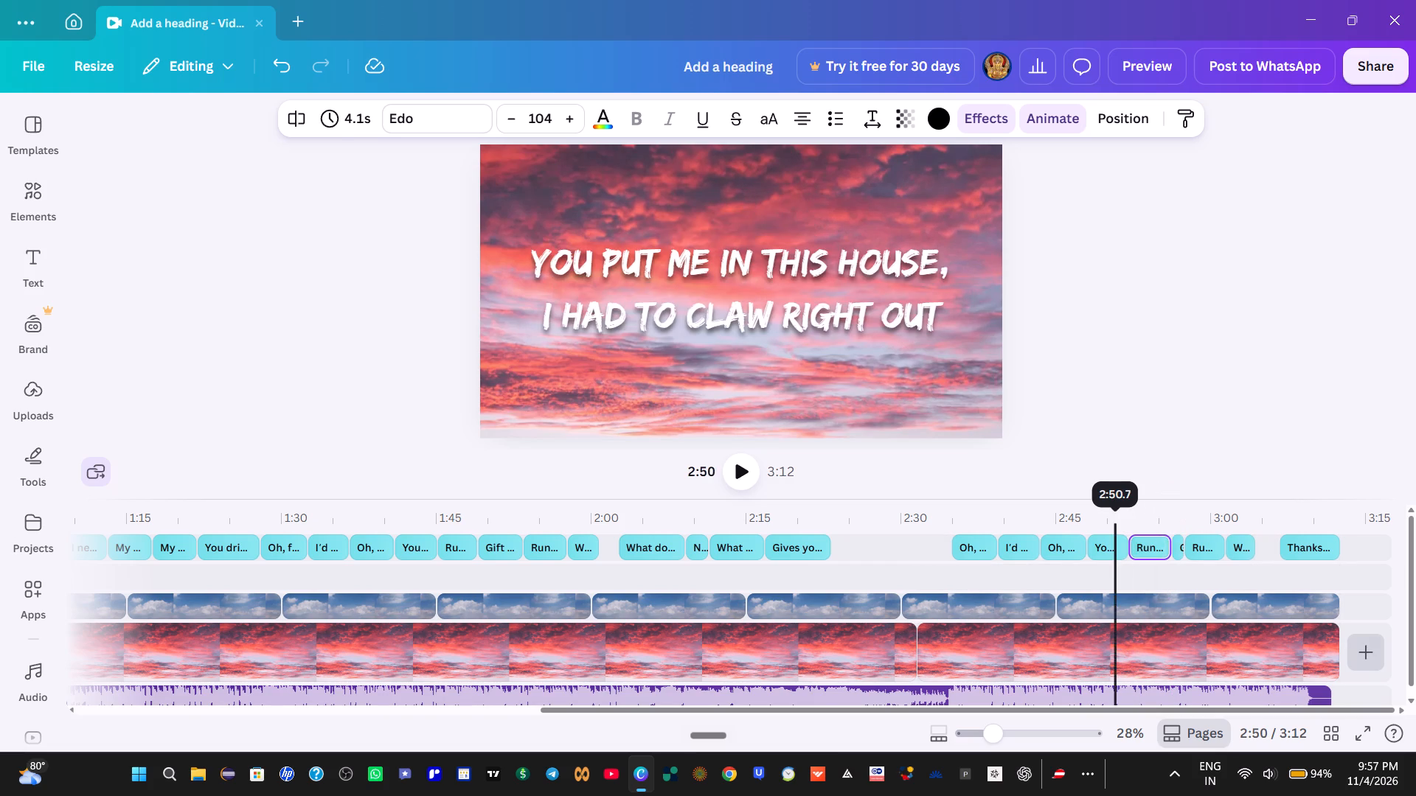
pyautogui.press('space')
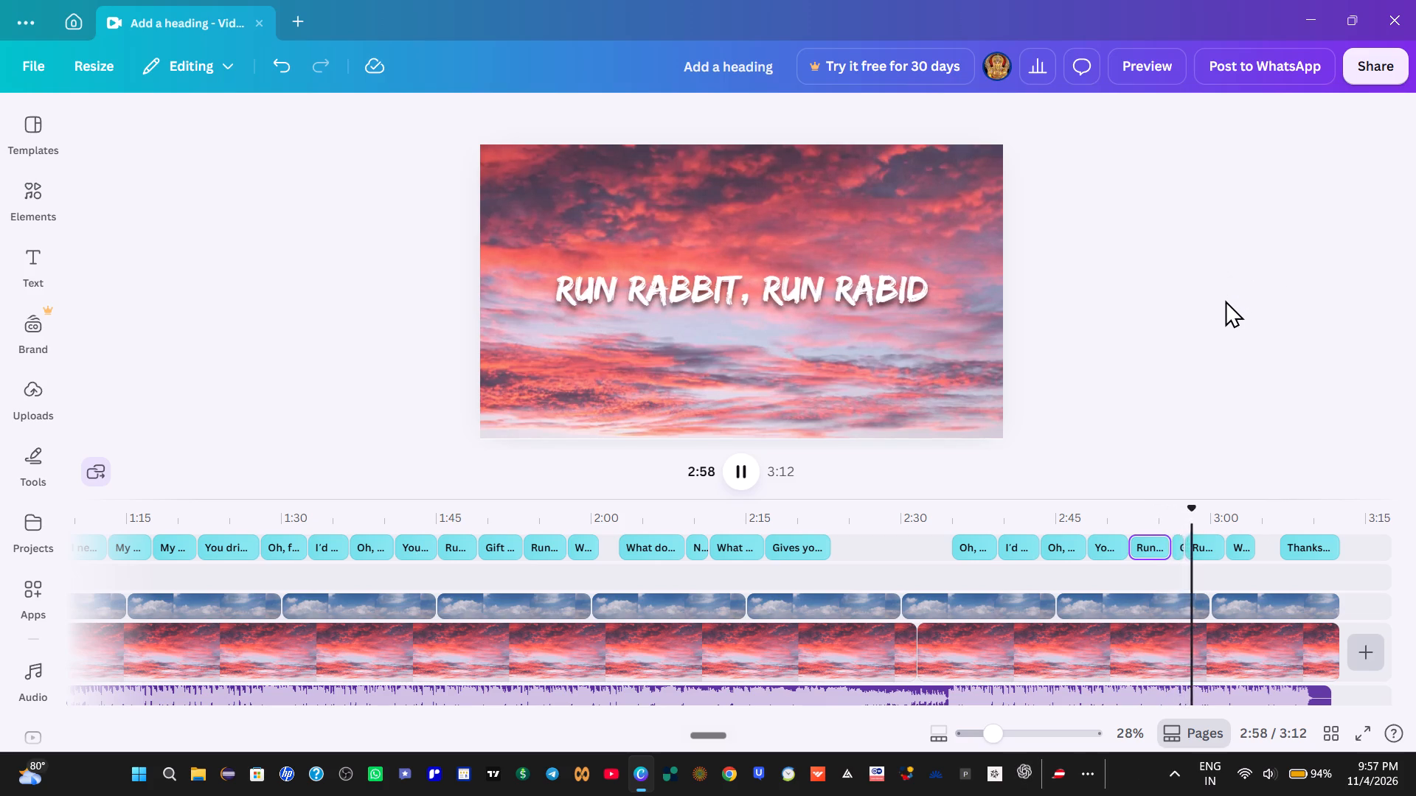
pyautogui.press('space')
pyautogui.press('space')
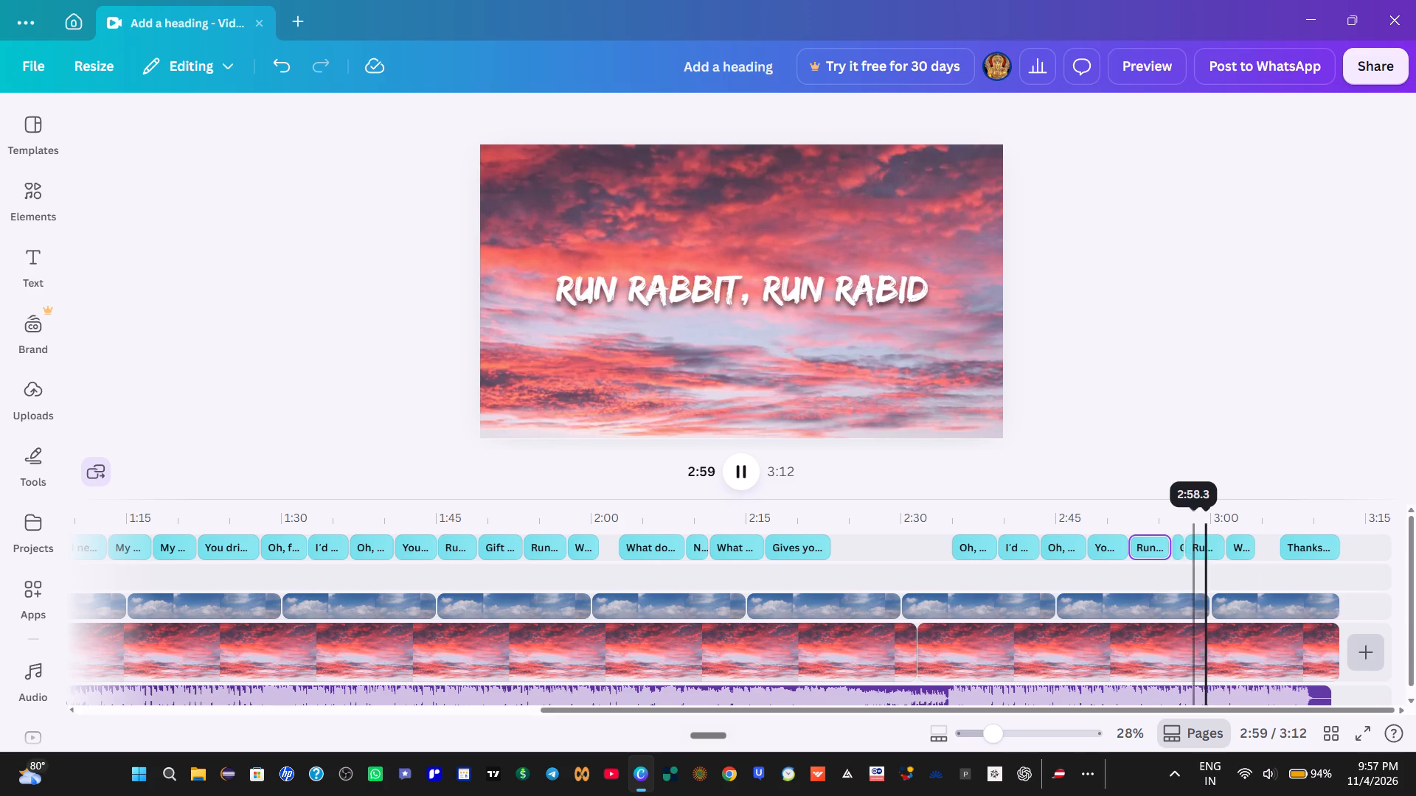
pyautogui.press('space')
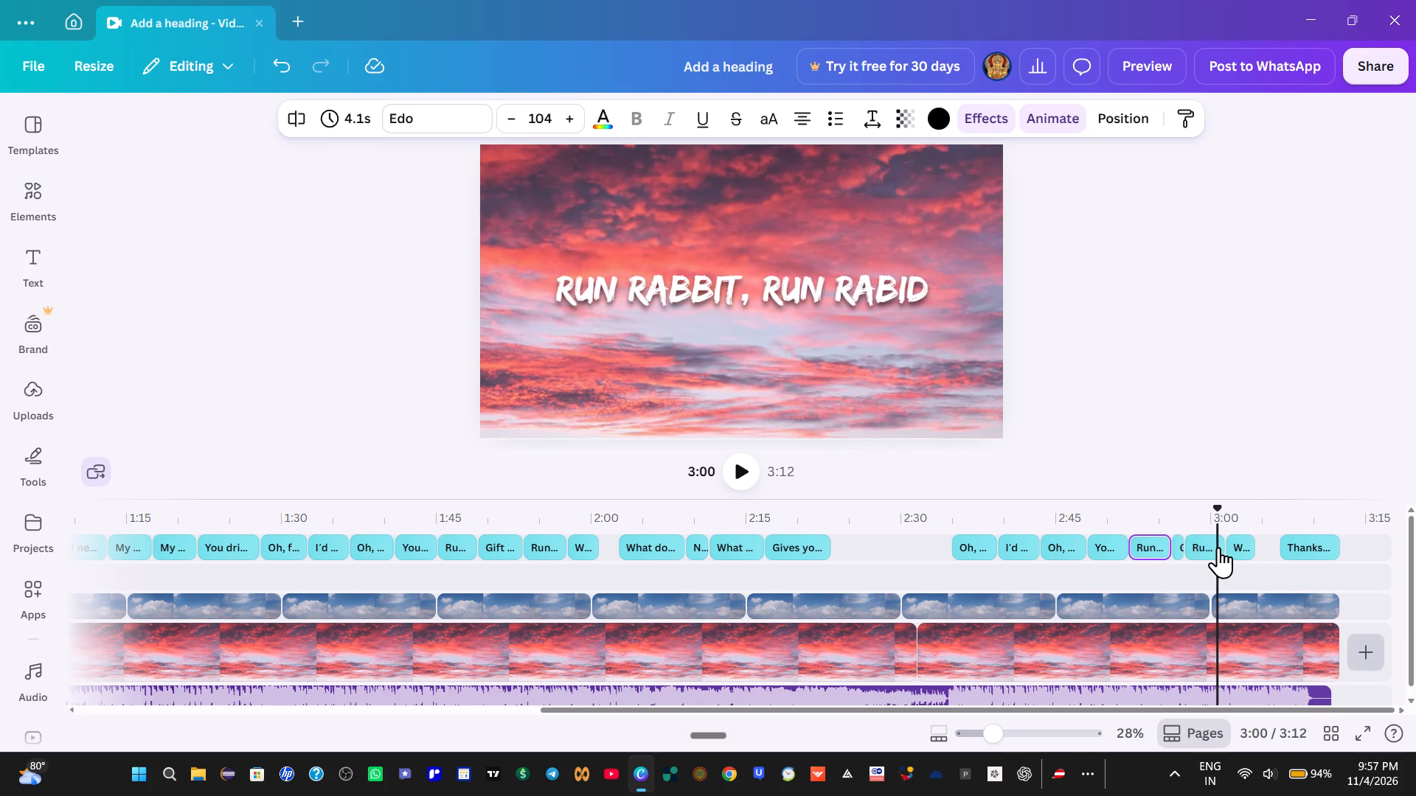
pyautogui.click(1217, 545)
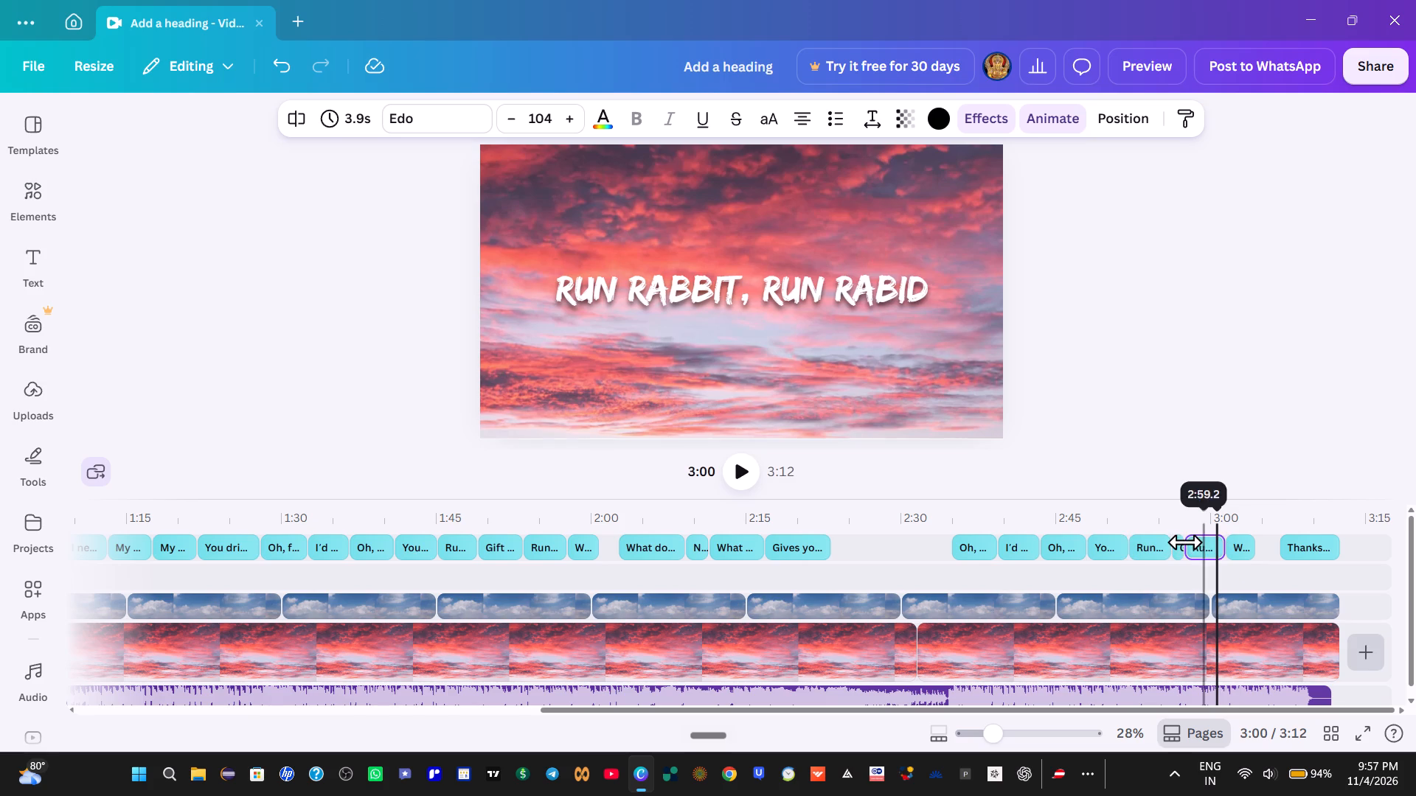
pyautogui.moveTo(1191, 554); pyautogui.dragTo(1223, 554)
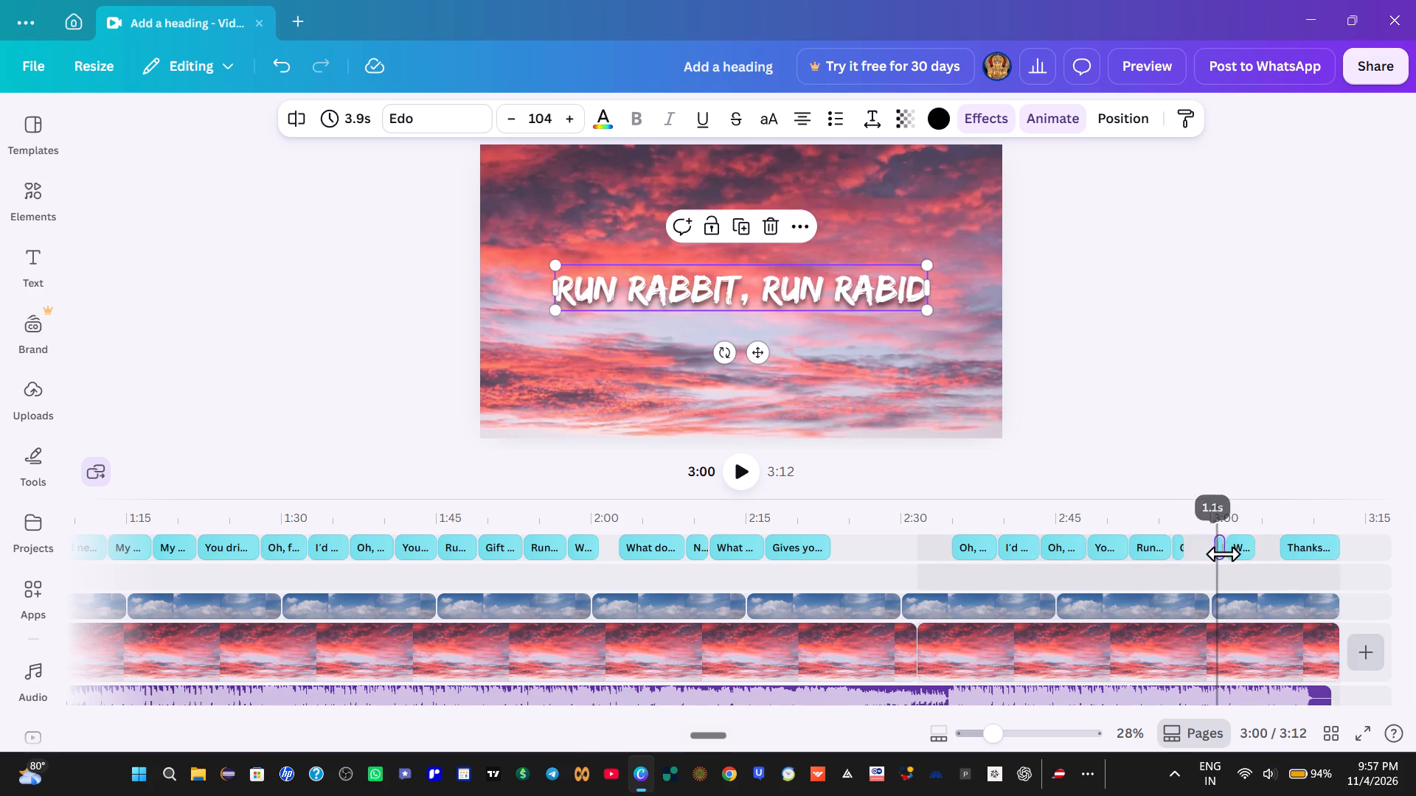
pyautogui.moveTo(1223, 554); pyautogui.dragTo(1224, 554)
pyautogui.click(1181, 542)
pyautogui.moveTo(1181, 548); pyautogui.dragTo(1183, 548)
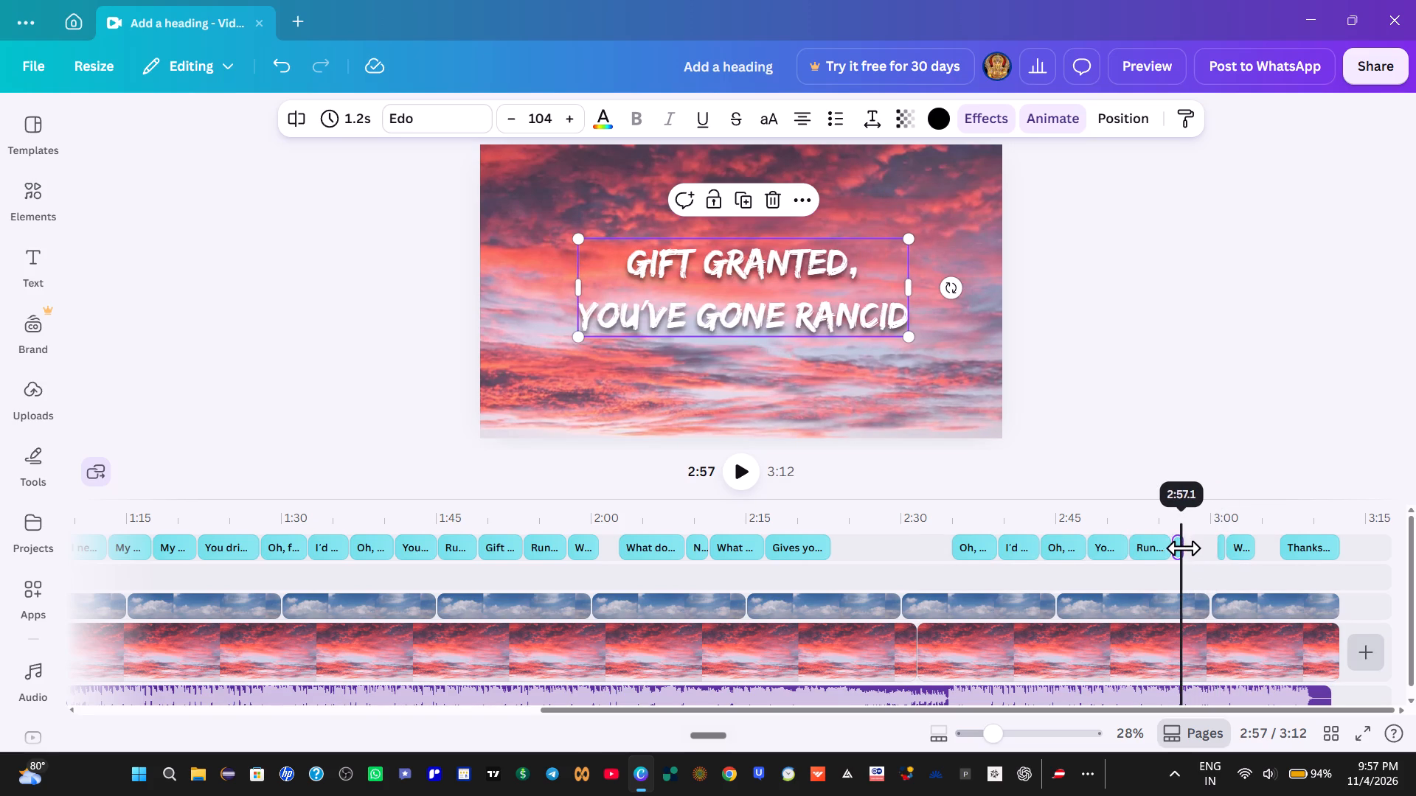
pyautogui.moveTo(1183, 548); pyautogui.dragTo(1217, 554)
# Replay from 2:57, extend the end of the final "Walls padded" caption to 3.6 s, and trim its start to leave 1.6 s.
pyautogui.click(1183, 526)
pyautogui.press('space')
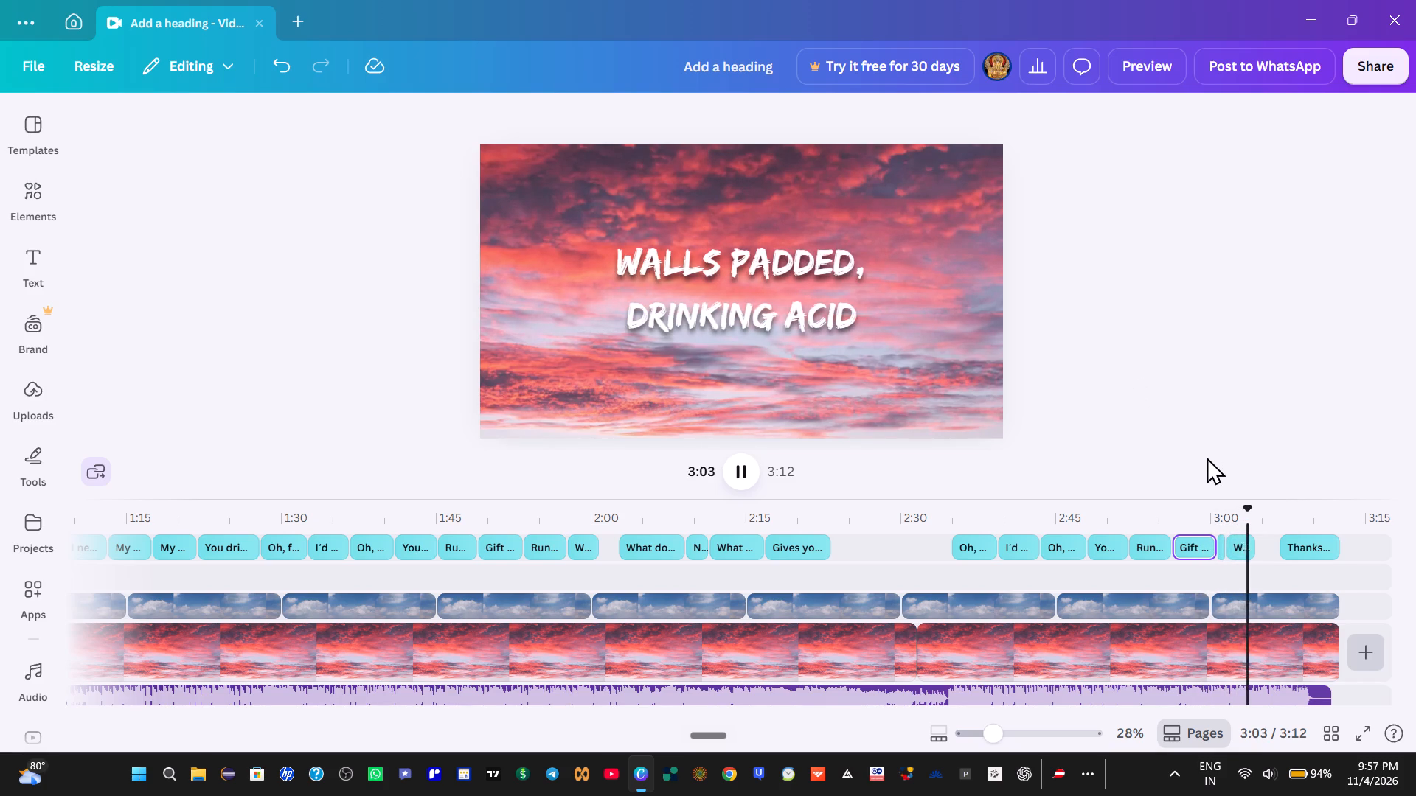
pyautogui.press('space')
pyautogui.press('space')
pyautogui.press('space')
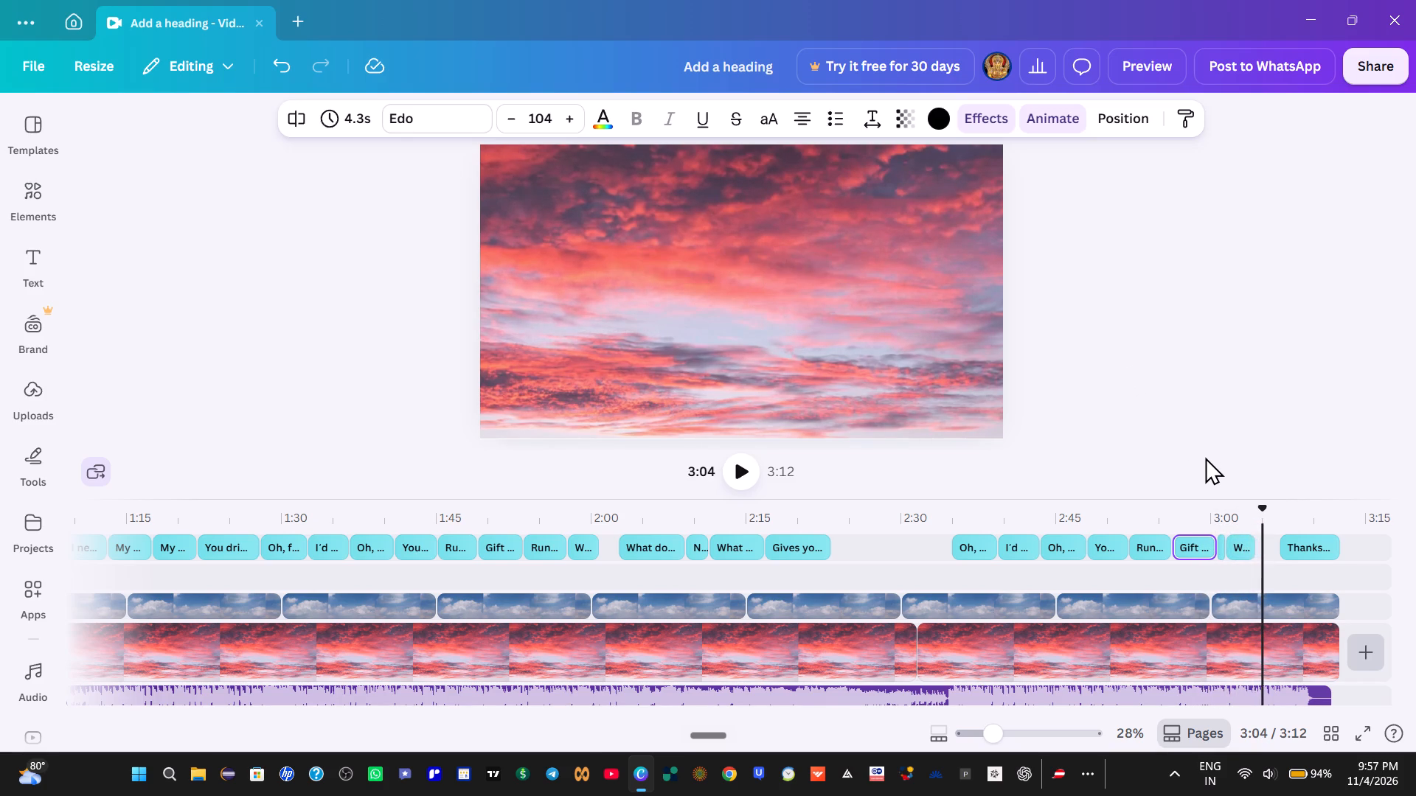
pyautogui.click(1262, 546)
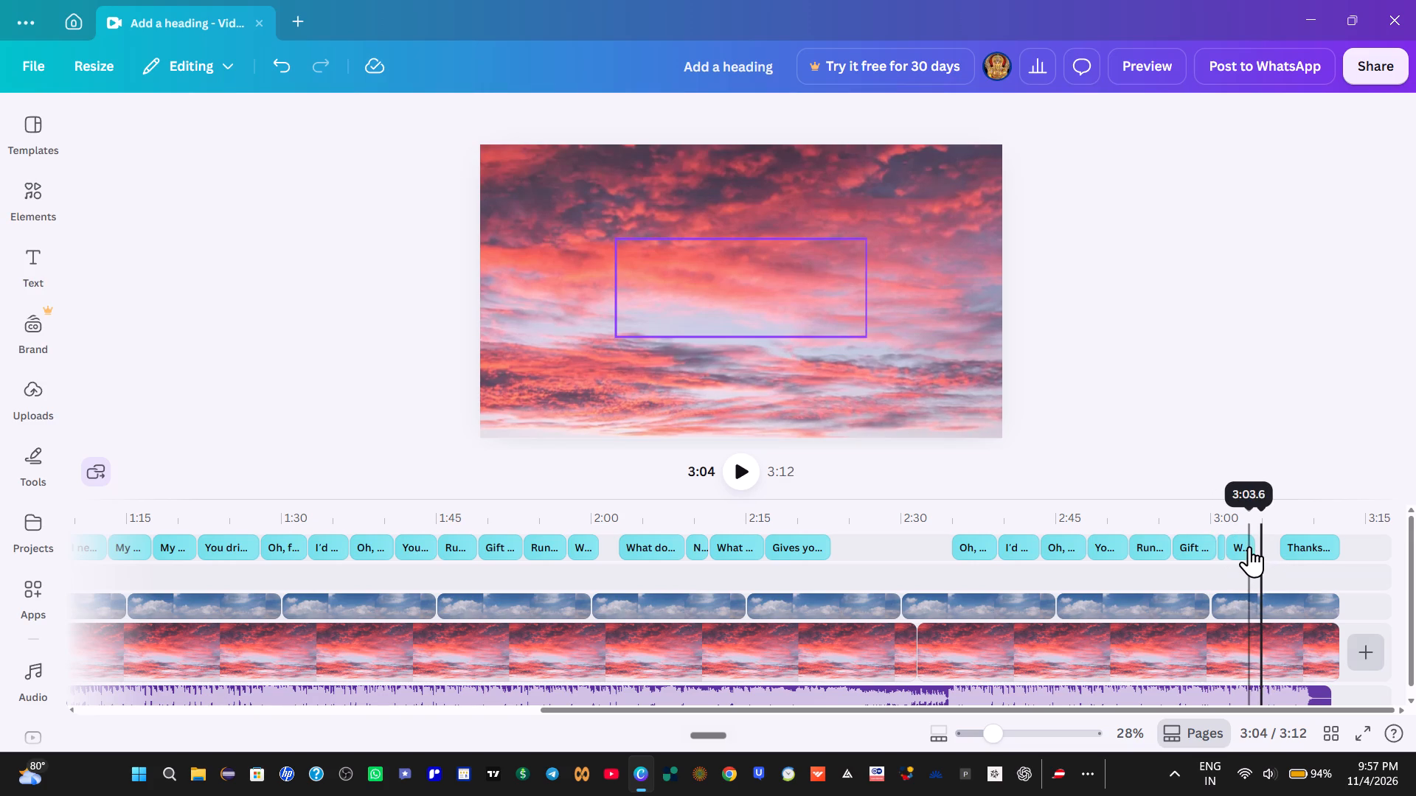
pyautogui.click(1249, 546)
pyautogui.press('space')
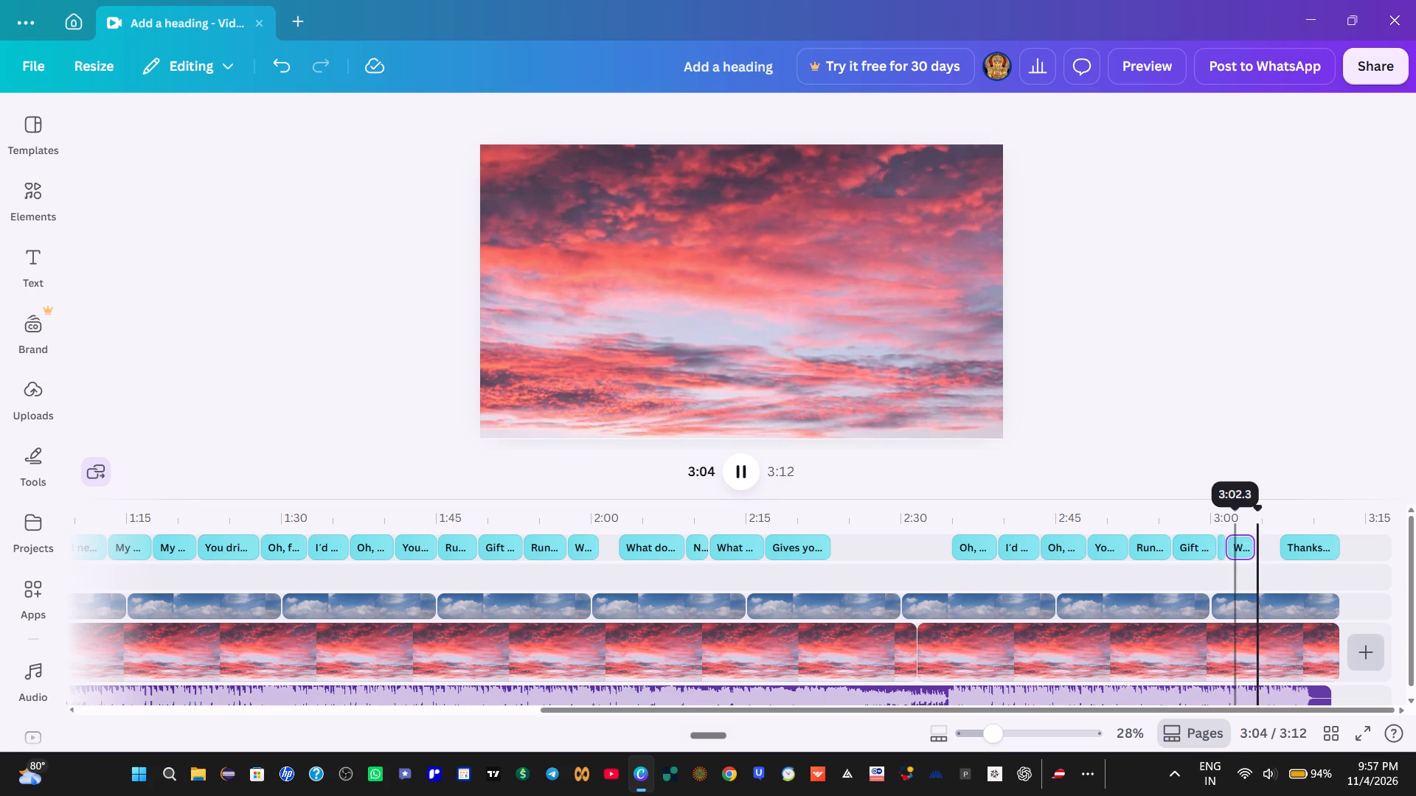
pyautogui.press('space')
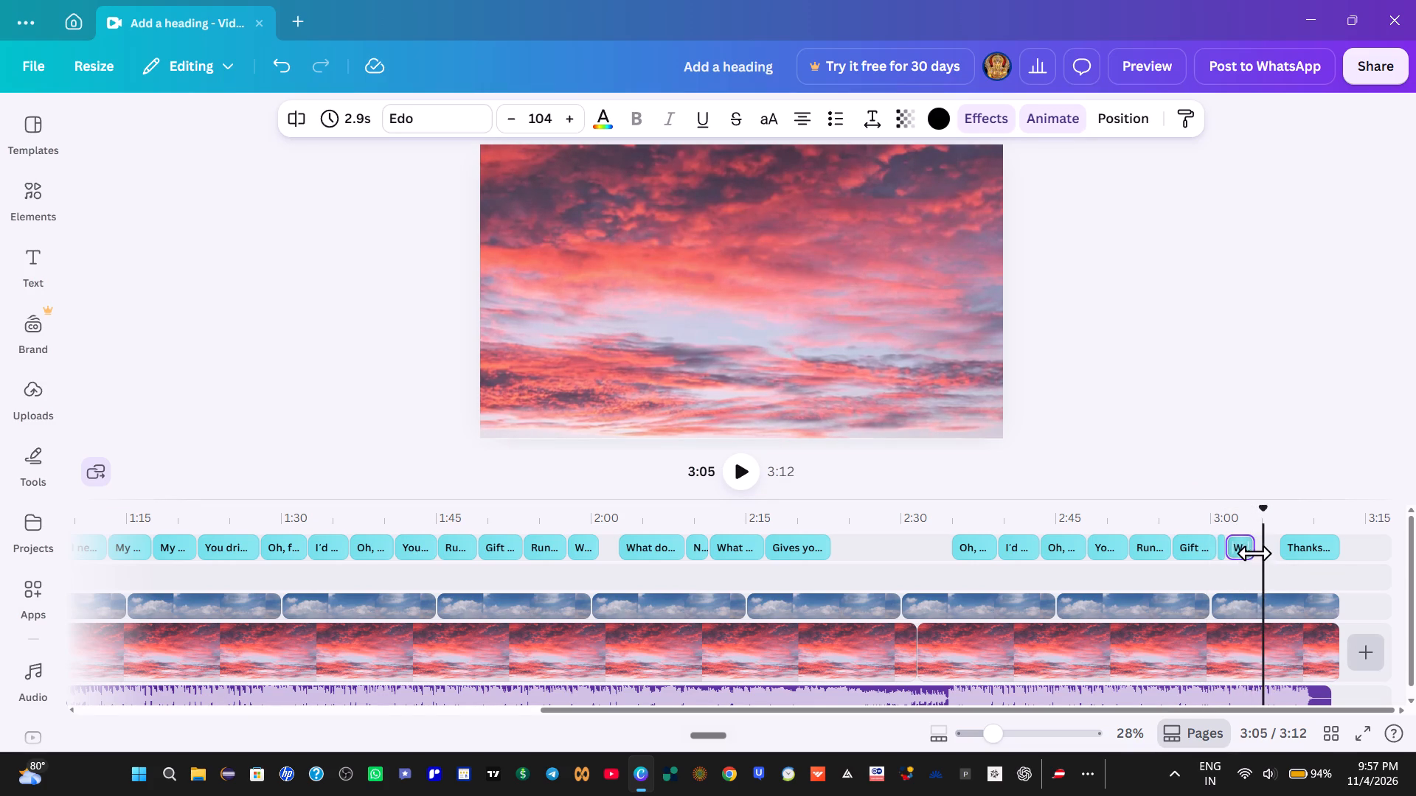
pyautogui.moveTo(1252, 550); pyautogui.dragTo(1260, 551)
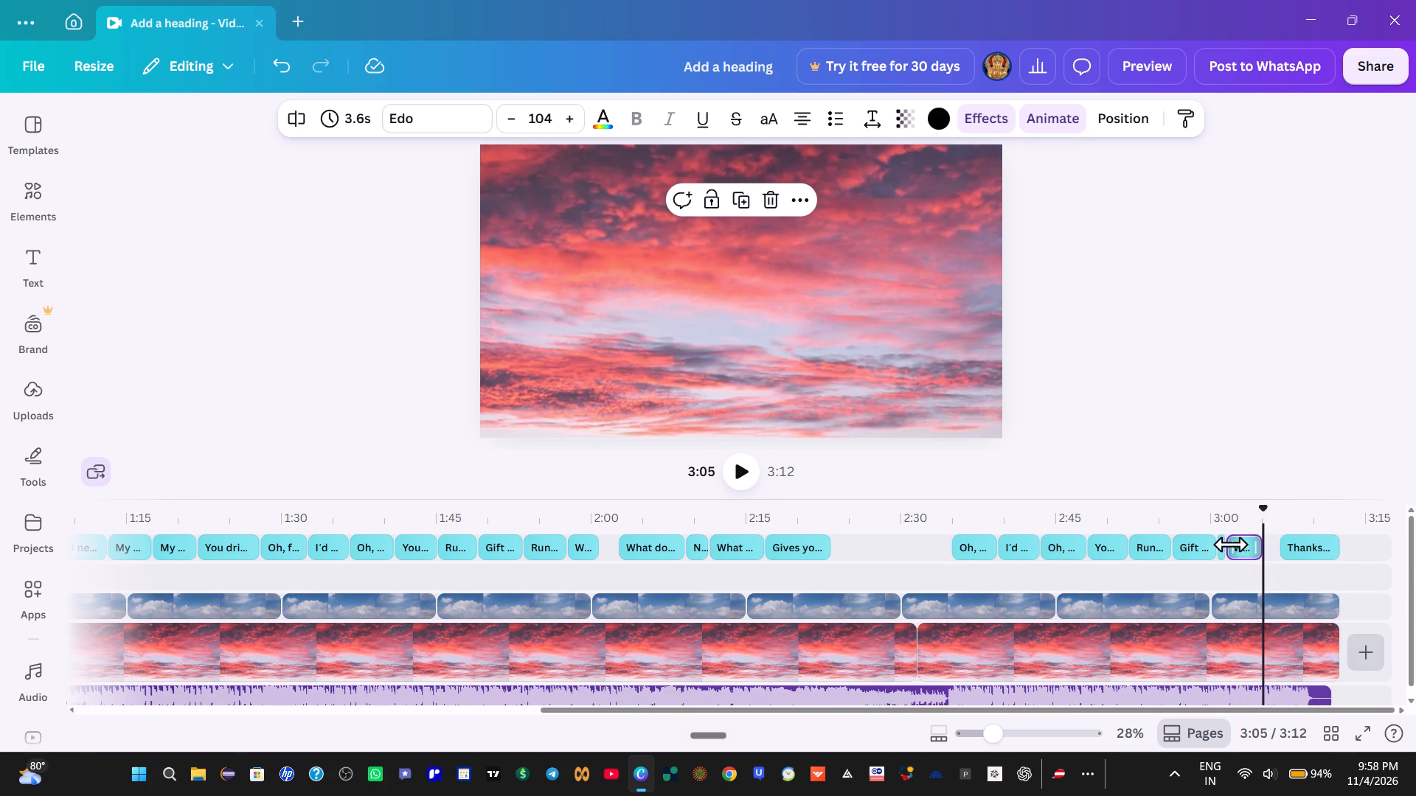
pyautogui.moveTo(1230, 544); pyautogui.dragTo(1250, 543)
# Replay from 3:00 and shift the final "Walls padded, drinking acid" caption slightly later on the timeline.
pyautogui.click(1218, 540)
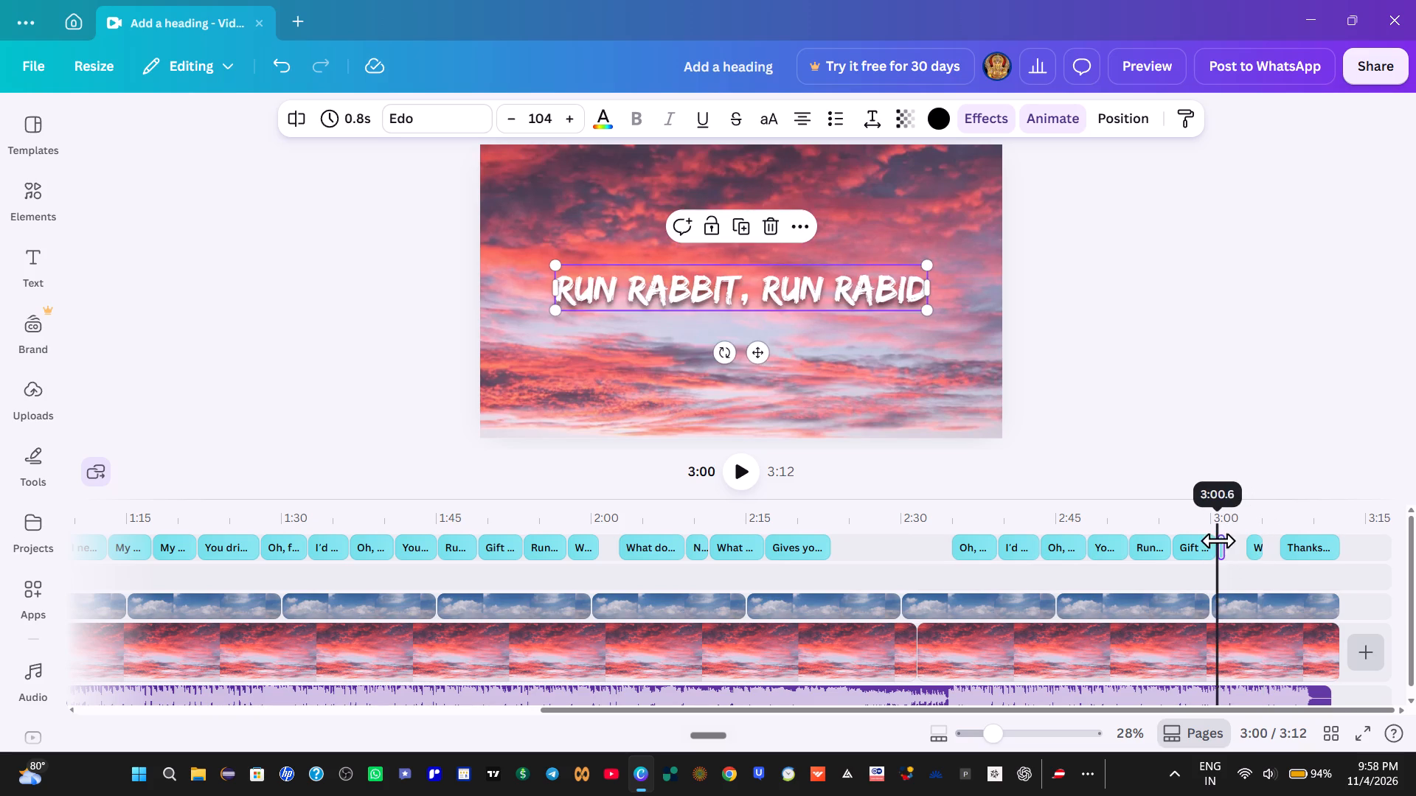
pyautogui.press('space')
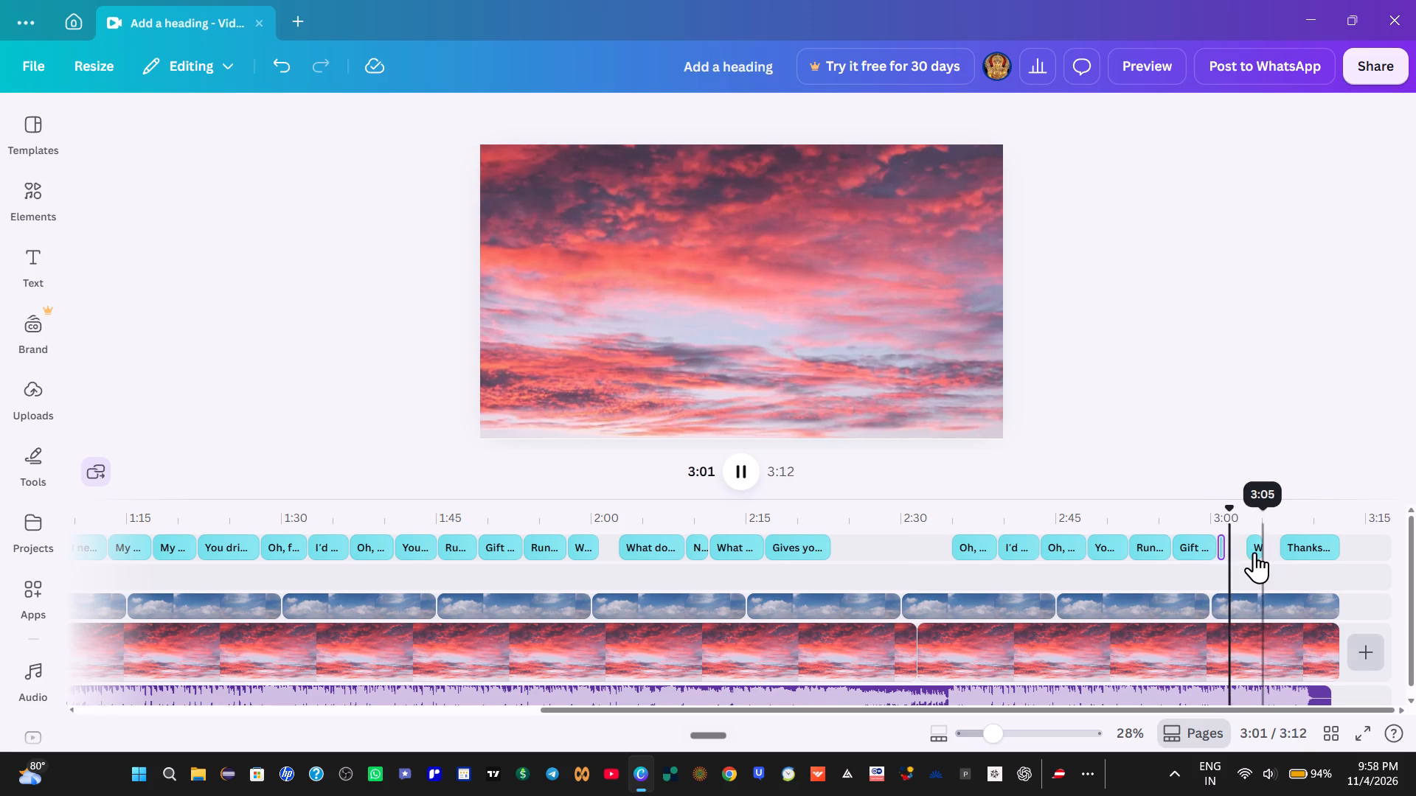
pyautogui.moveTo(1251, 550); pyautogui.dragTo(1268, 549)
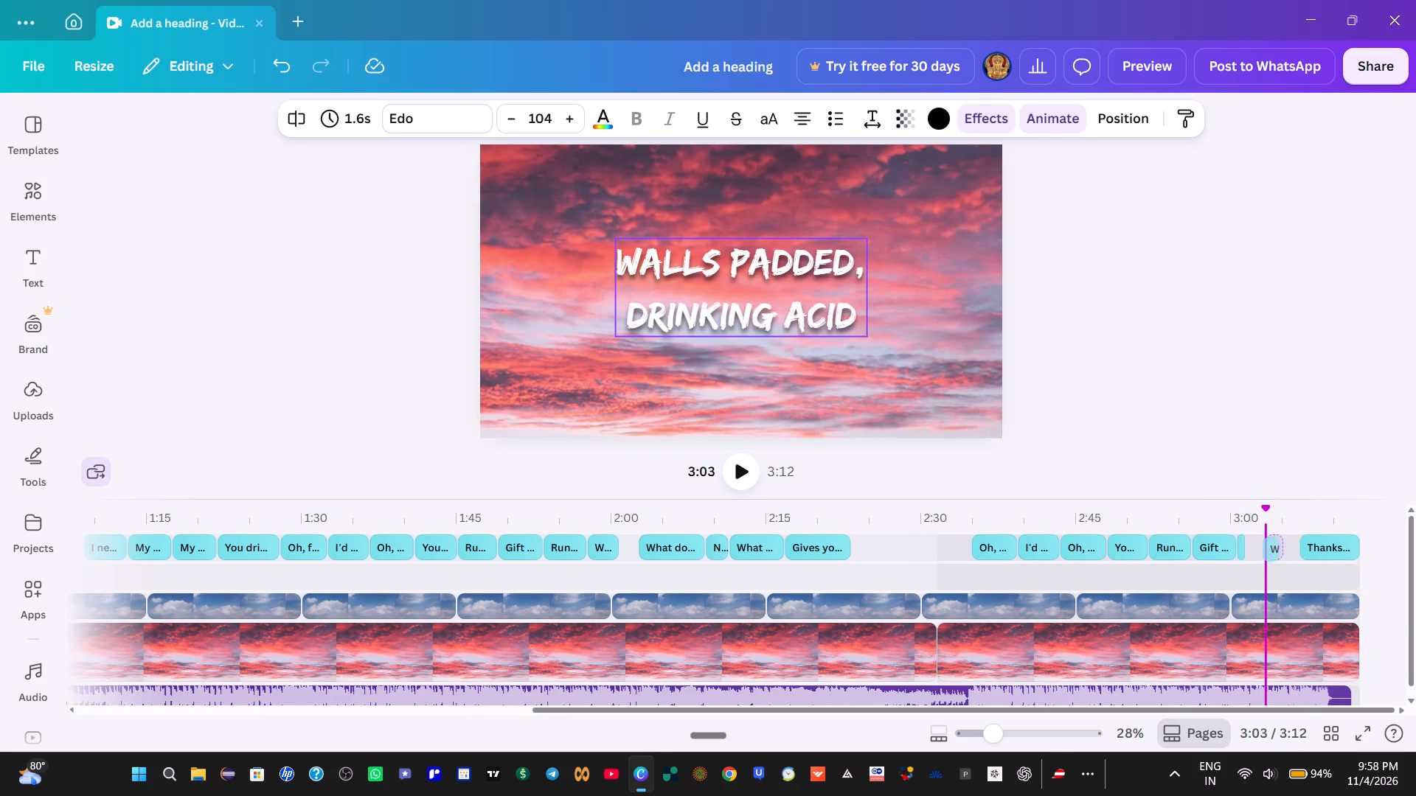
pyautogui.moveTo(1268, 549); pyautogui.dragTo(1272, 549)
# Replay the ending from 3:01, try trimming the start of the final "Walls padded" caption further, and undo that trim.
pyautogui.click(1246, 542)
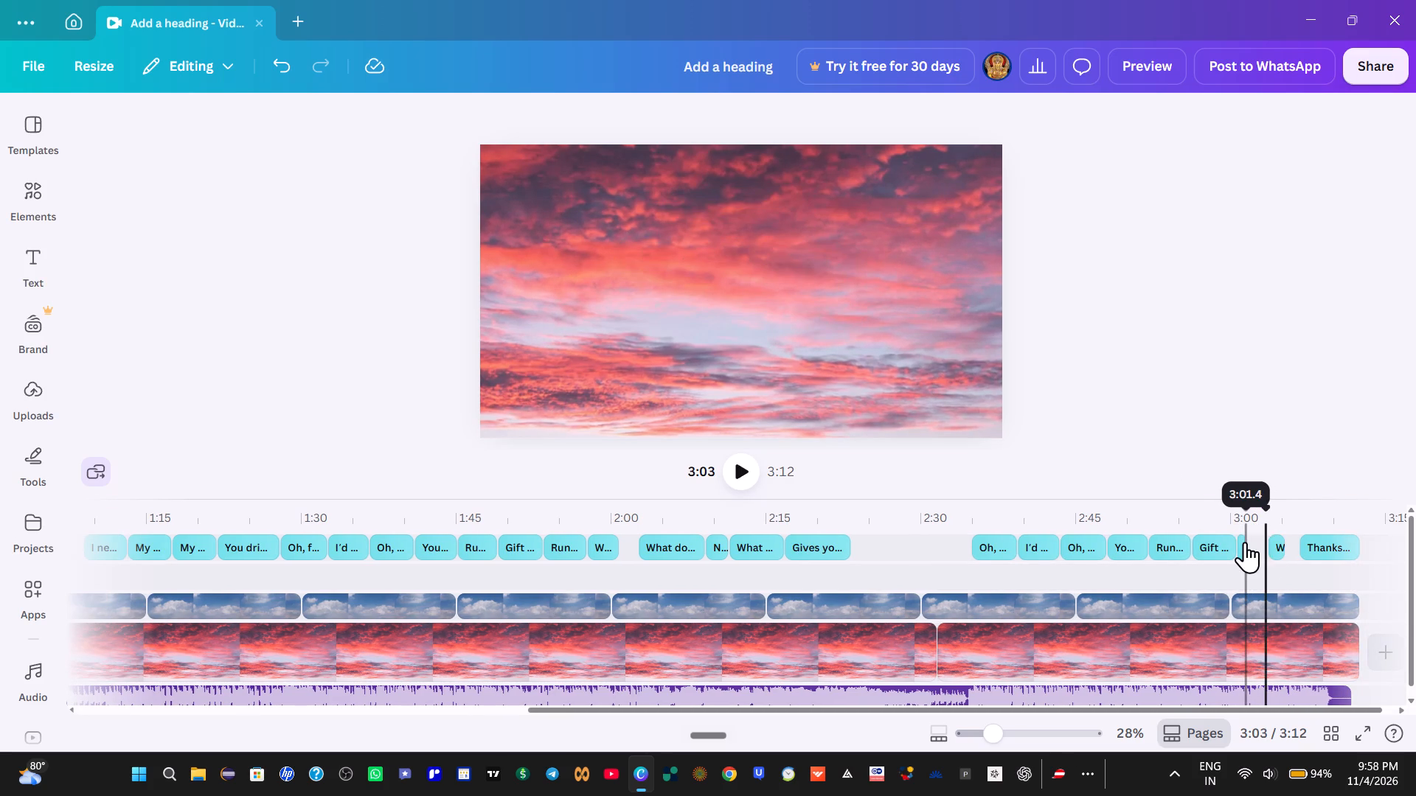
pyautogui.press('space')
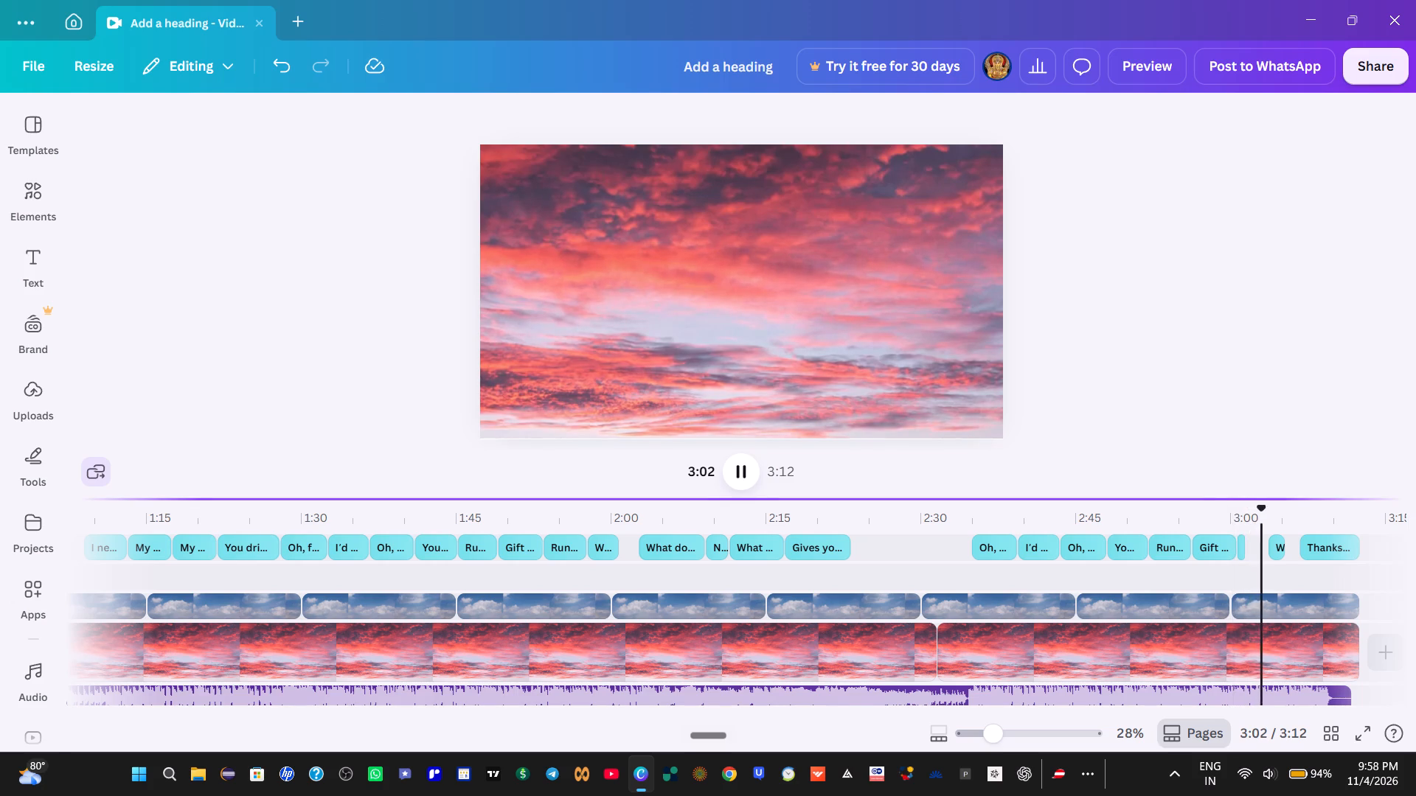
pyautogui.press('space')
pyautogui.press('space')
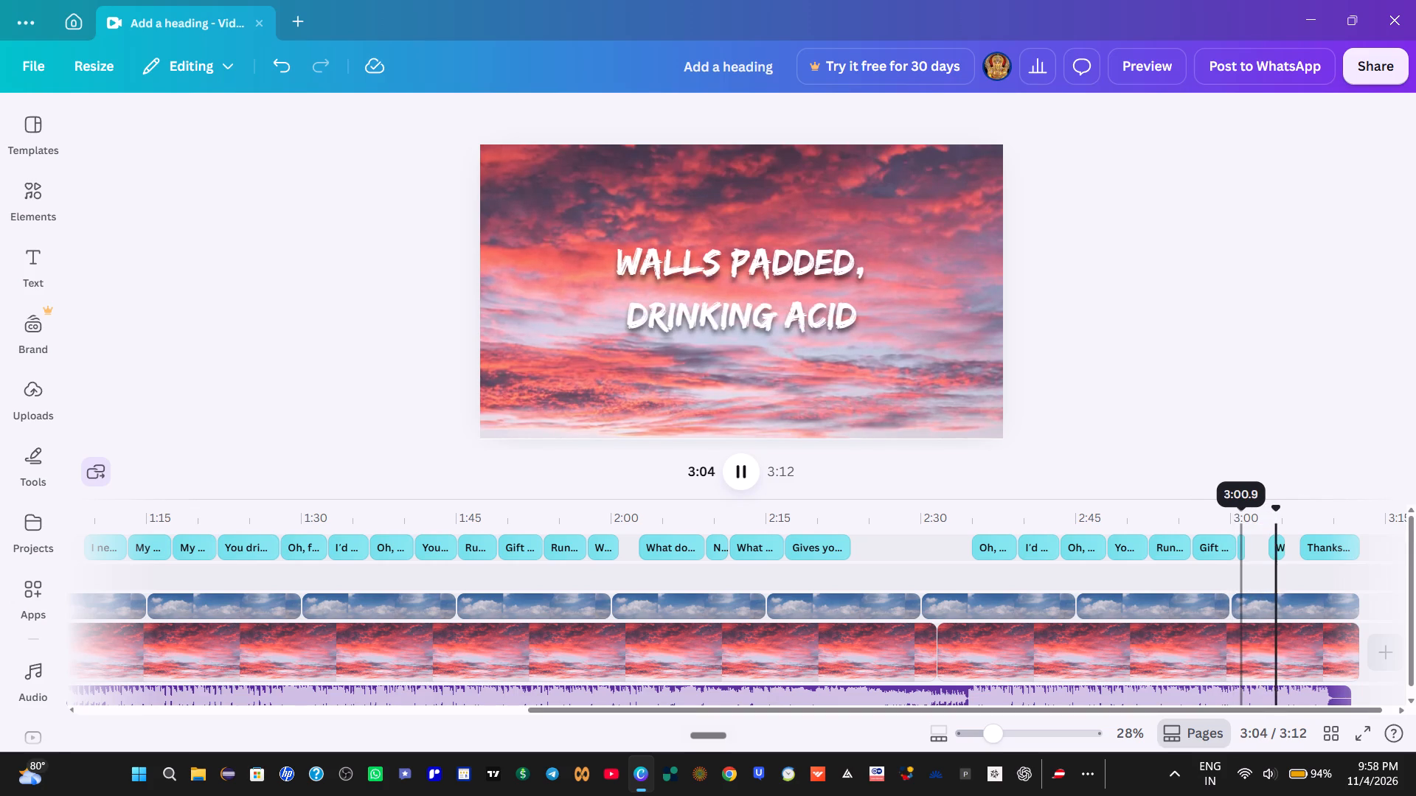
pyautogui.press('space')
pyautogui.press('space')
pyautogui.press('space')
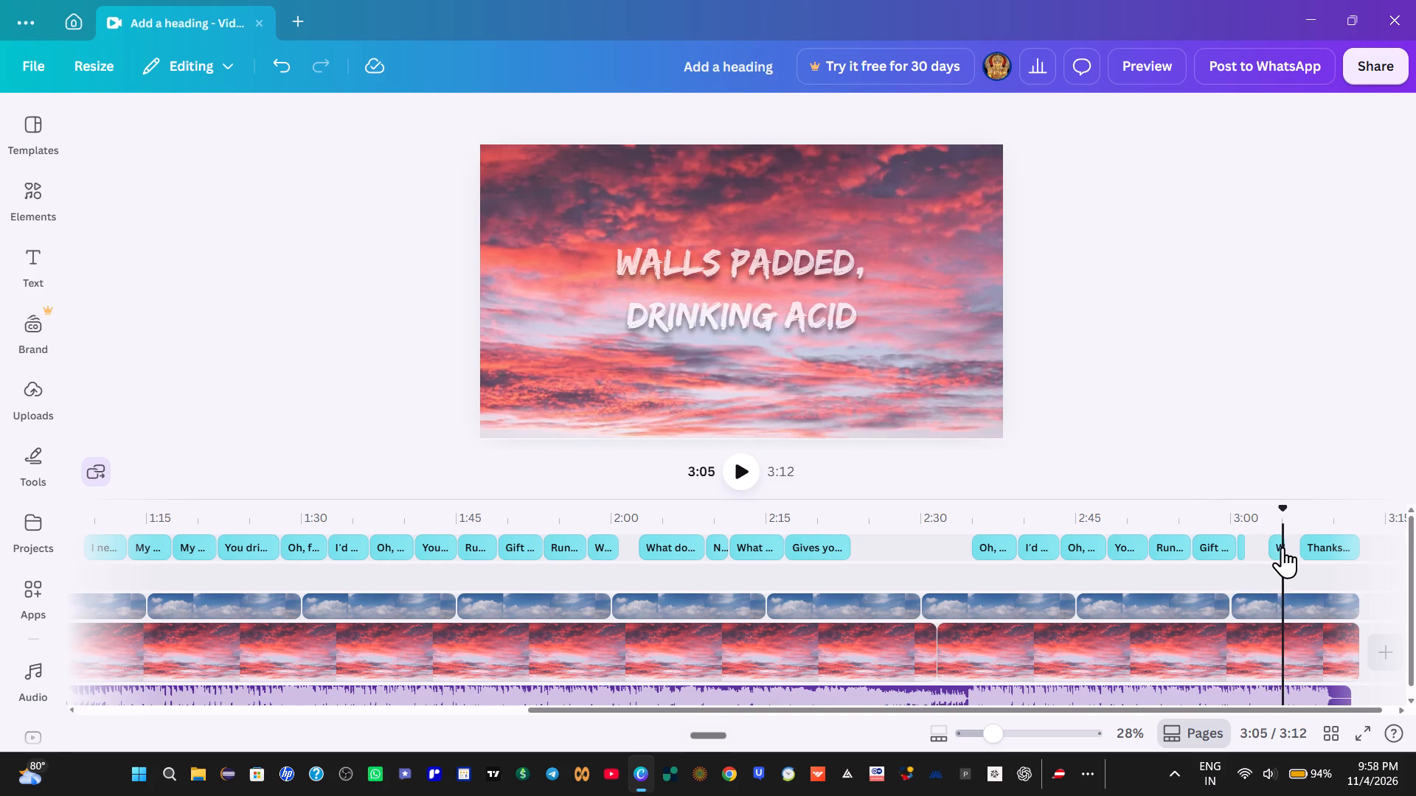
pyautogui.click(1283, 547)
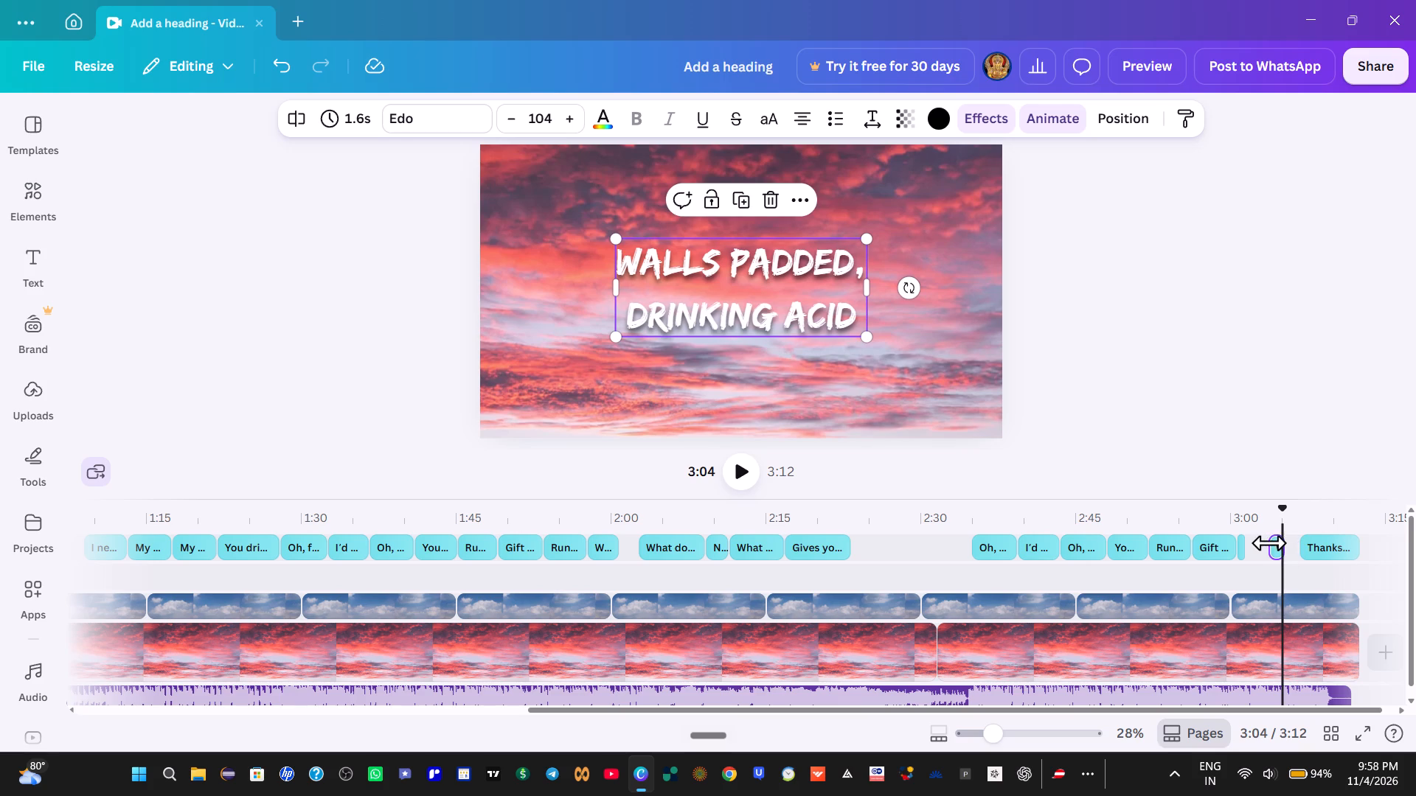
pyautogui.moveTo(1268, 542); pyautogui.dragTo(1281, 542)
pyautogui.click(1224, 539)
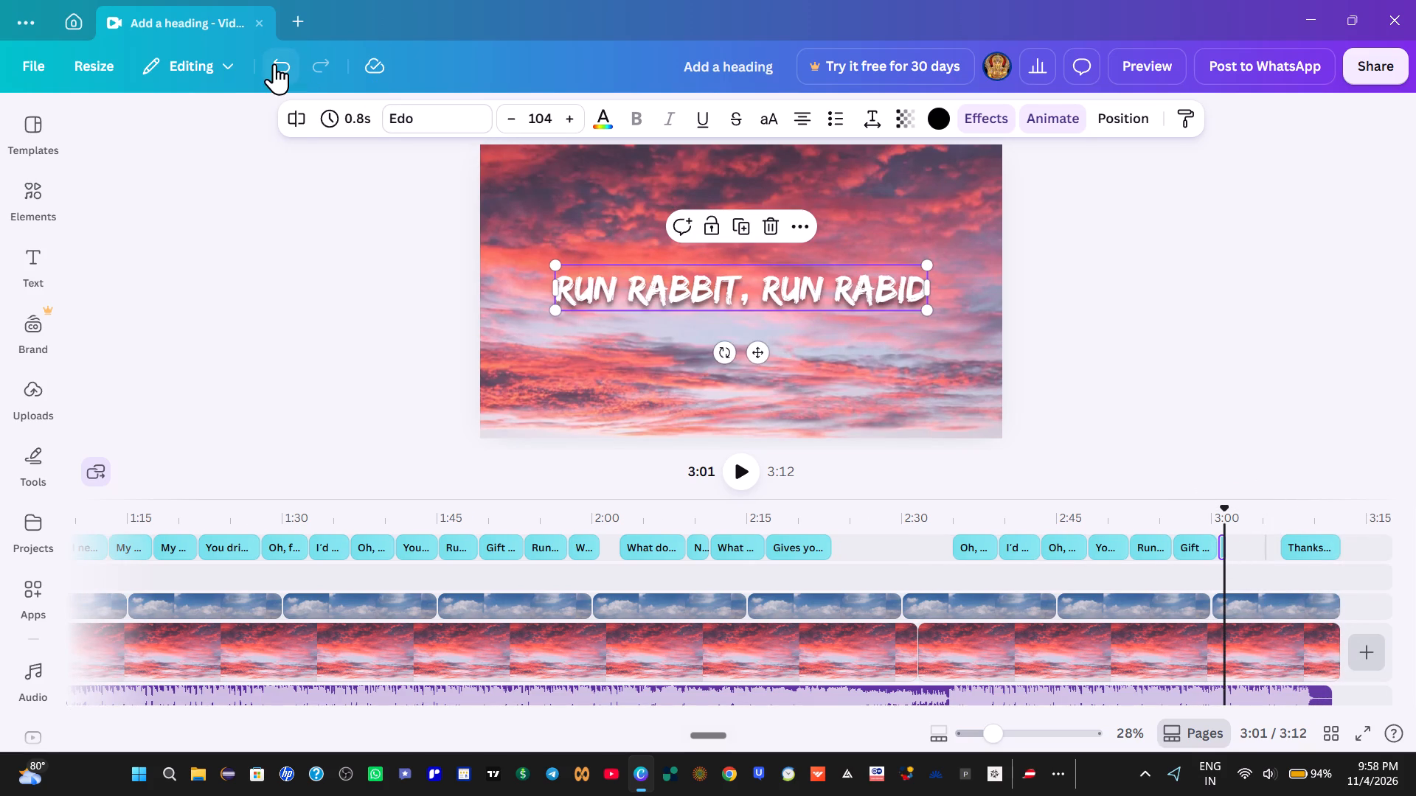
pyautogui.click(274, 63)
# Move "Walls padded" directly before "Thanks for Watching!", extend the last "Run rabbit, run rabid" caption to 4.3 s, and replay the ending.
pyautogui.click(1249, 545)
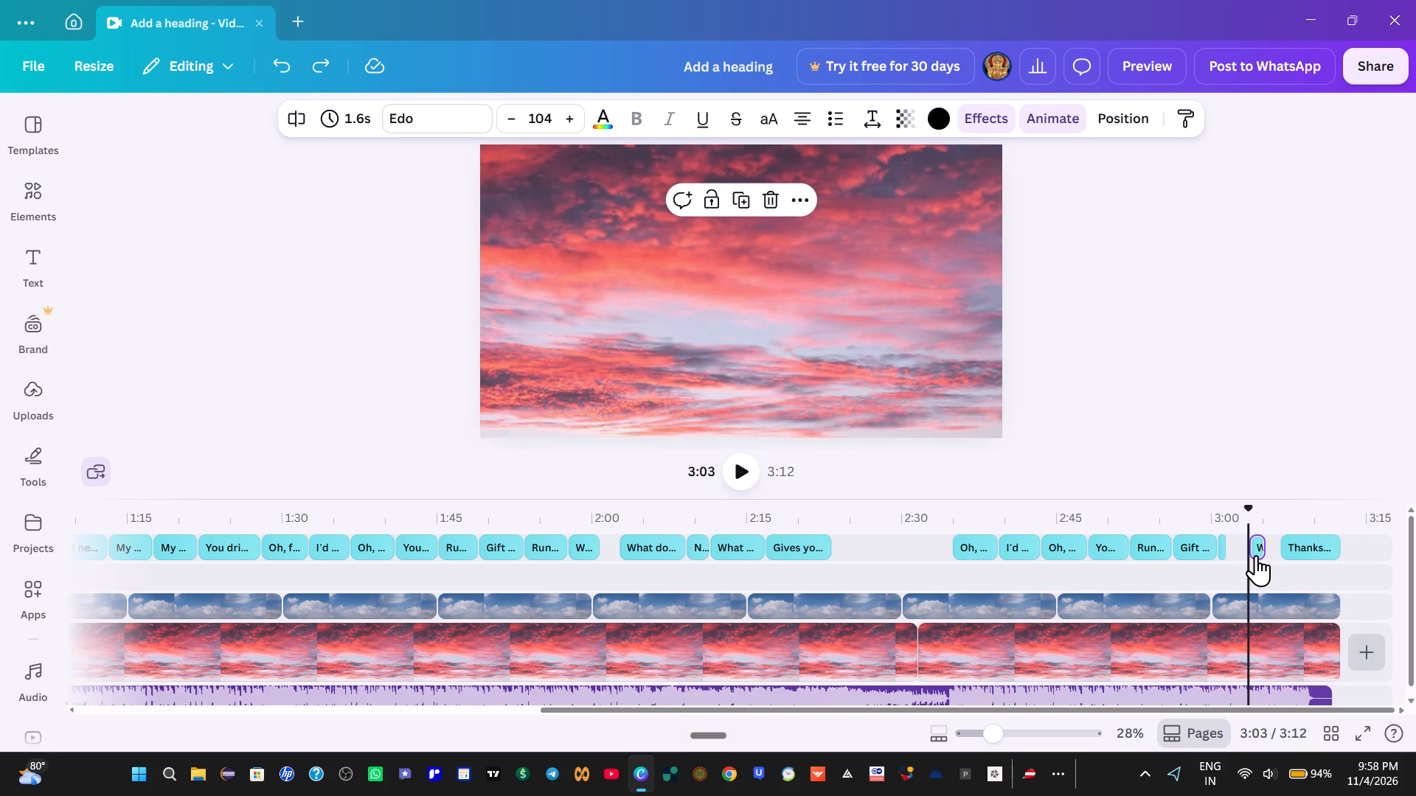
pyautogui.moveTo(1256, 555); pyautogui.dragTo(1288, 558)
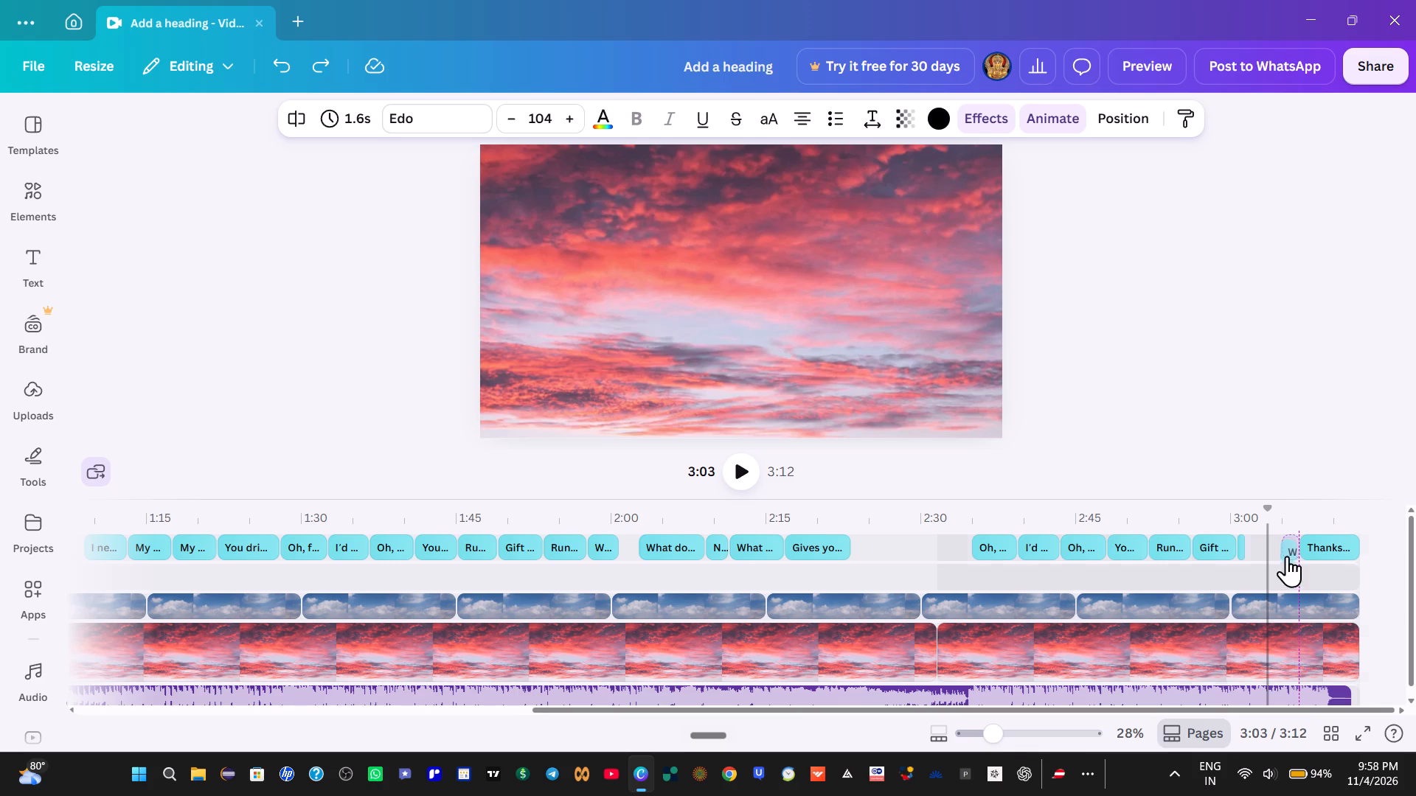
pyautogui.click(1242, 549)
pyautogui.moveTo(1242, 548); pyautogui.dragTo(1260, 552)
pyautogui.click(1219, 526)
pyautogui.press('space')
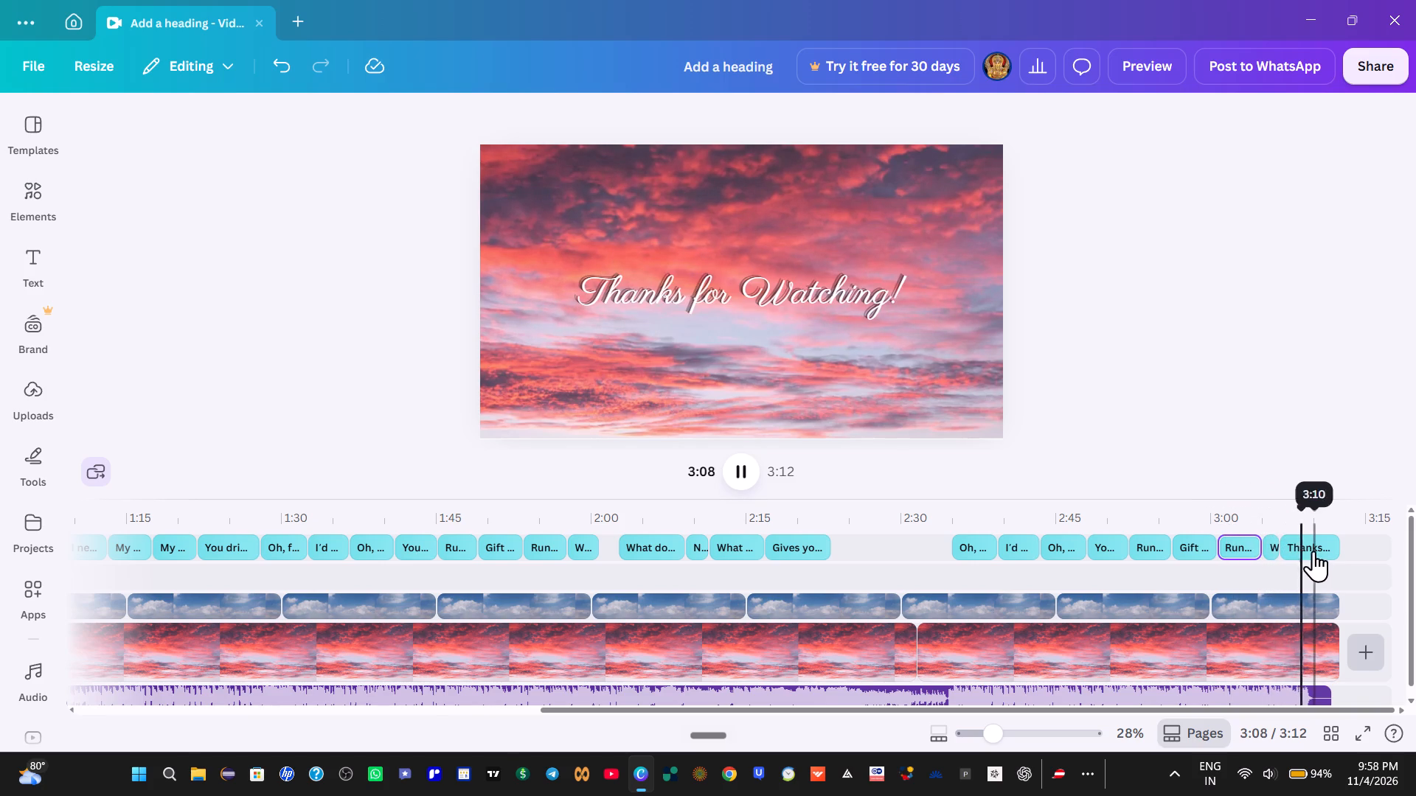
pyautogui.press('space')
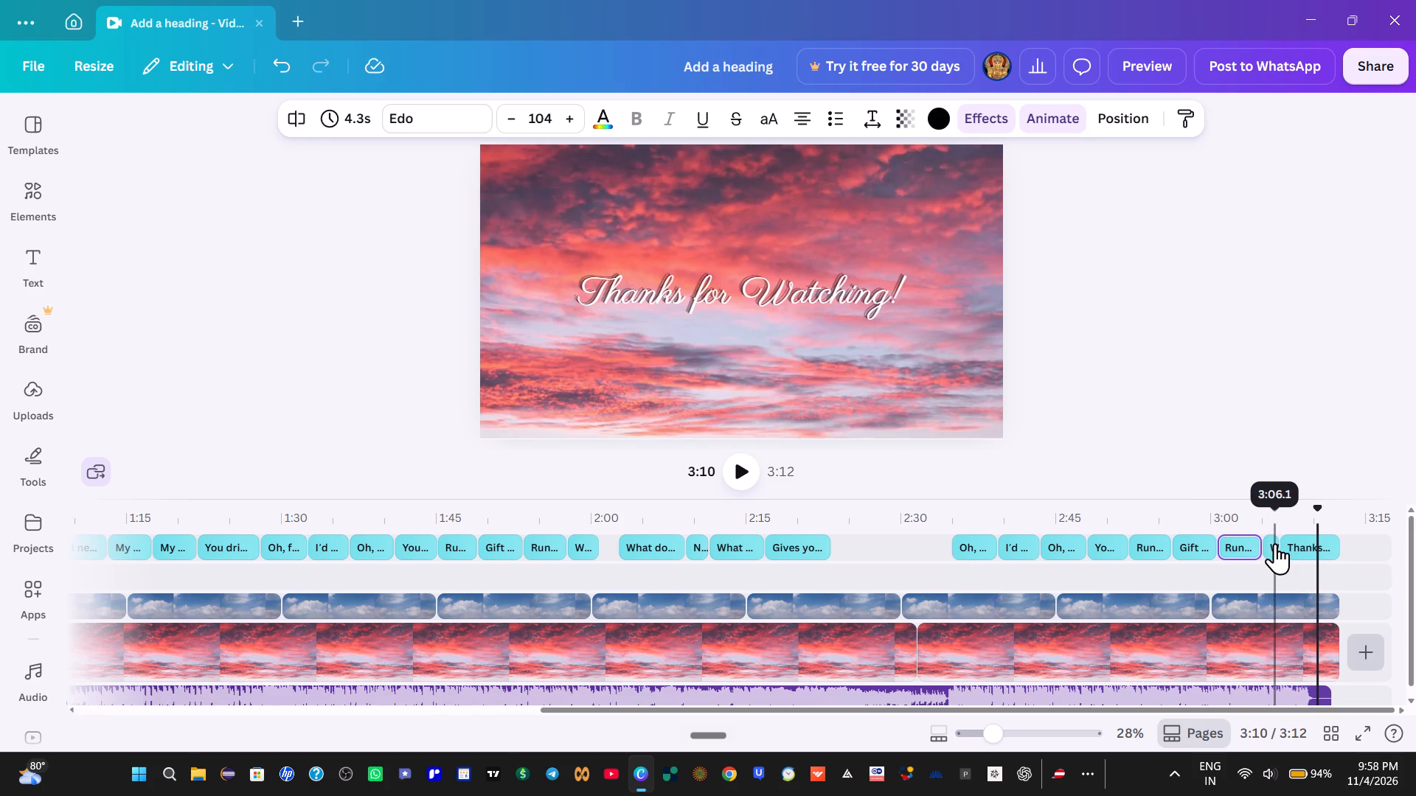
# Browse the available animation styles and add-on effects for the final "Walls padded, drinking acid" caption.
pyautogui.click(1271, 537)
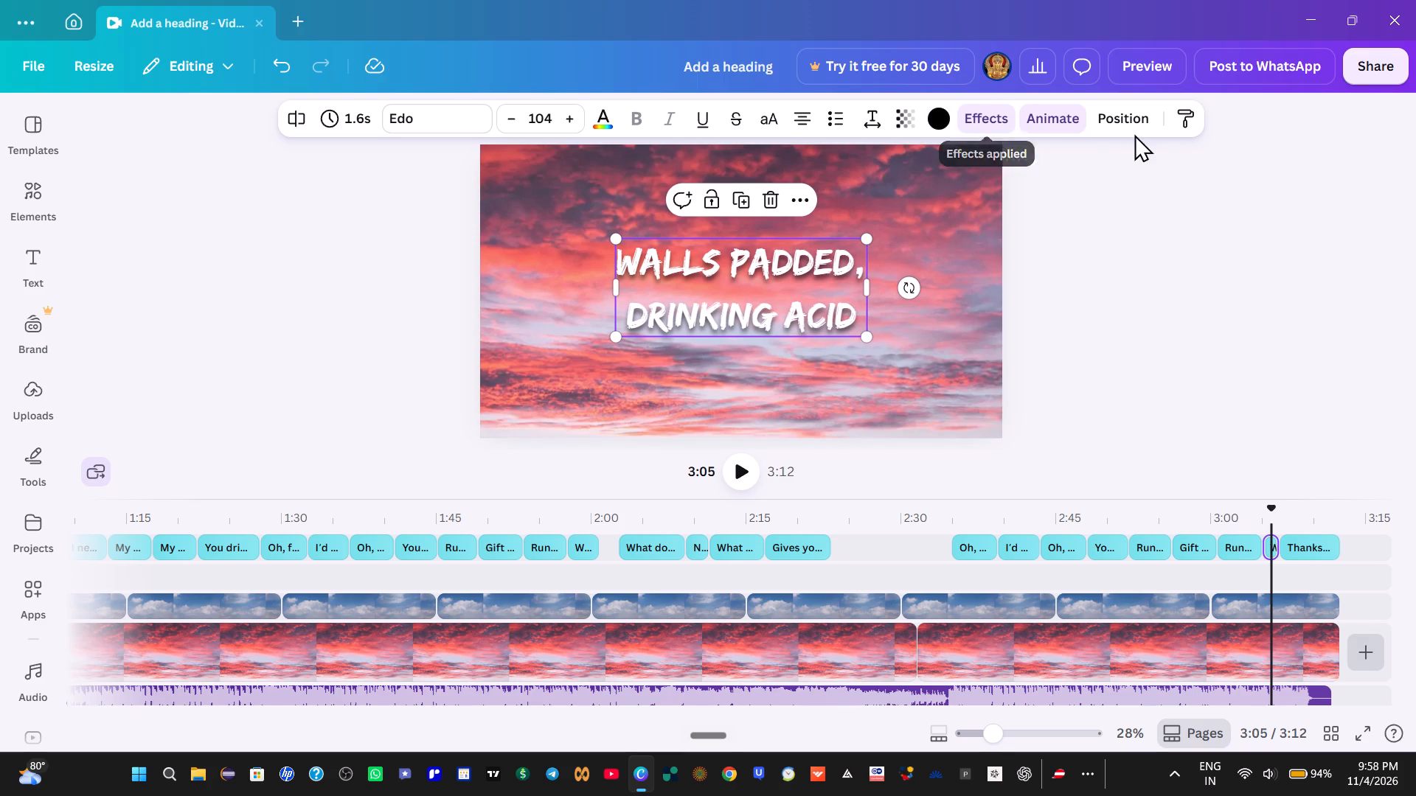
pyautogui.click(1050, 119)
pyautogui.scroll(-3, 292, 441)
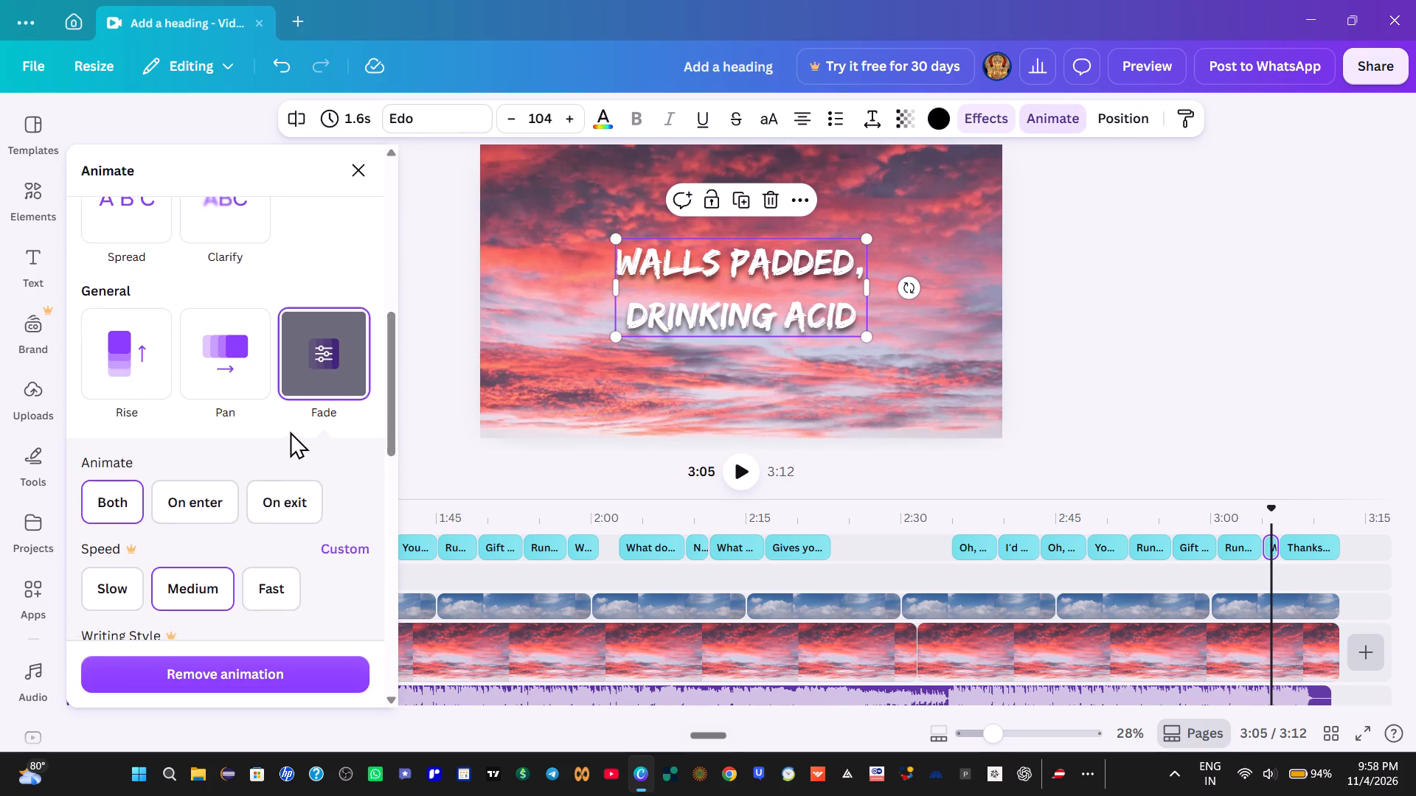
pyautogui.scroll(-3, 288, 416)
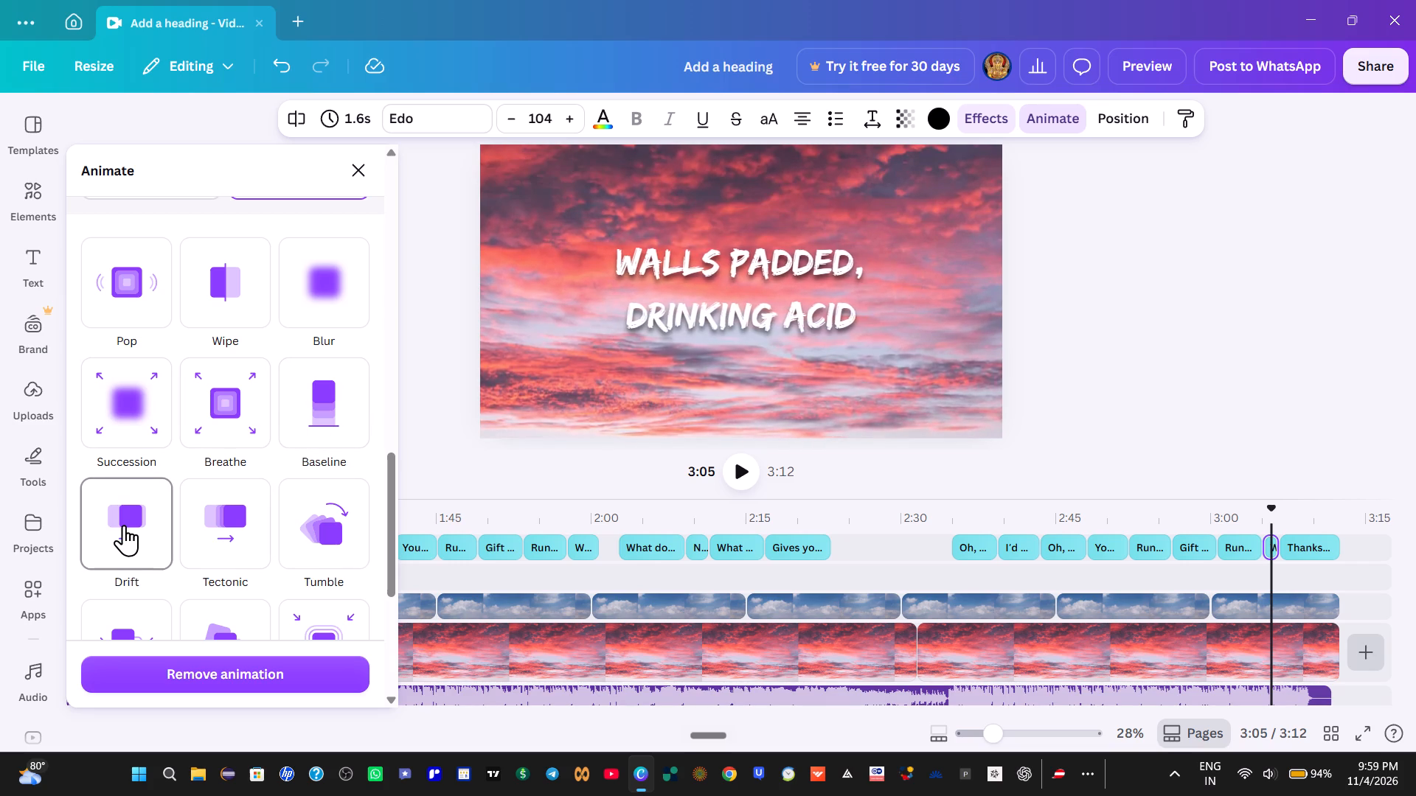
pyautogui.scroll(-4, 129, 525)
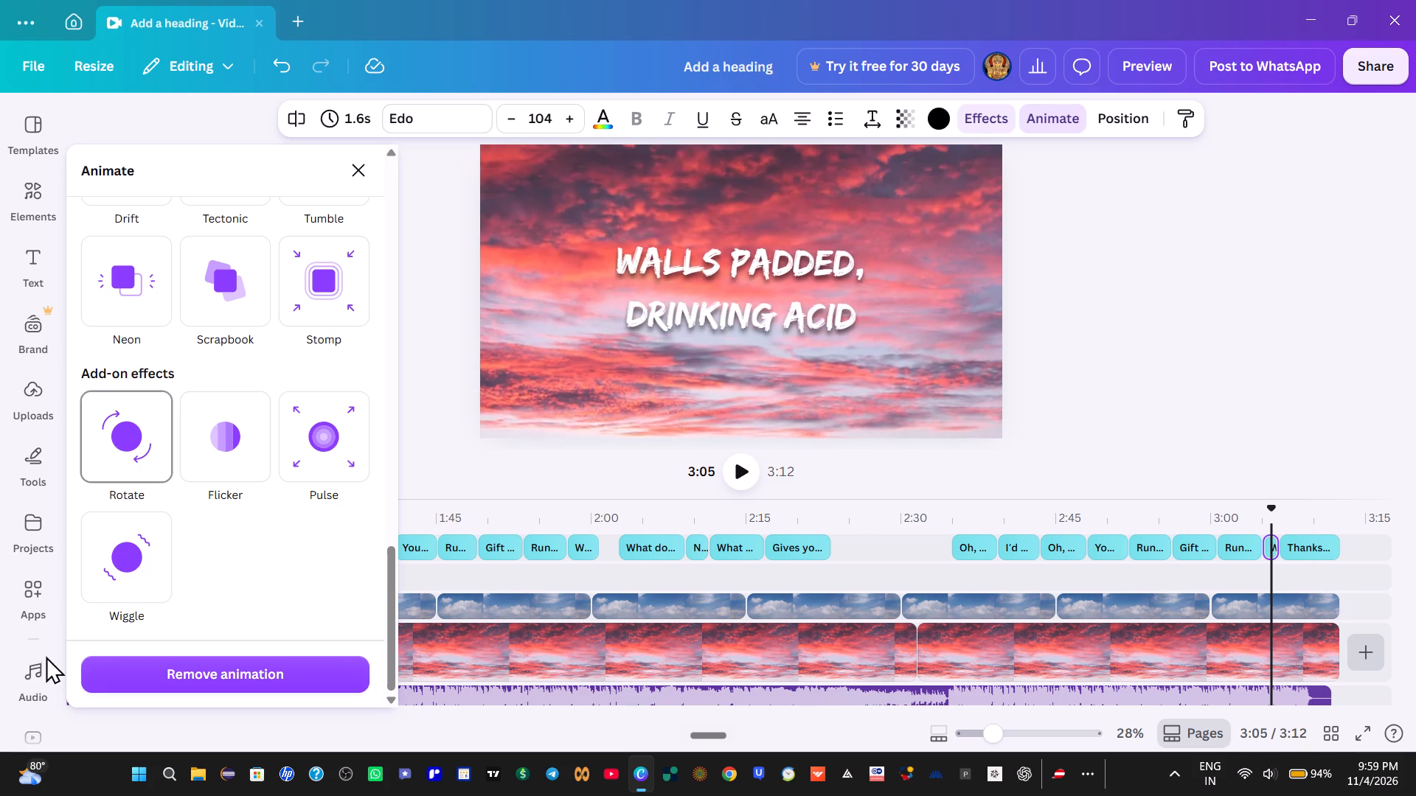
pyautogui.scroll(4, 195, 531)
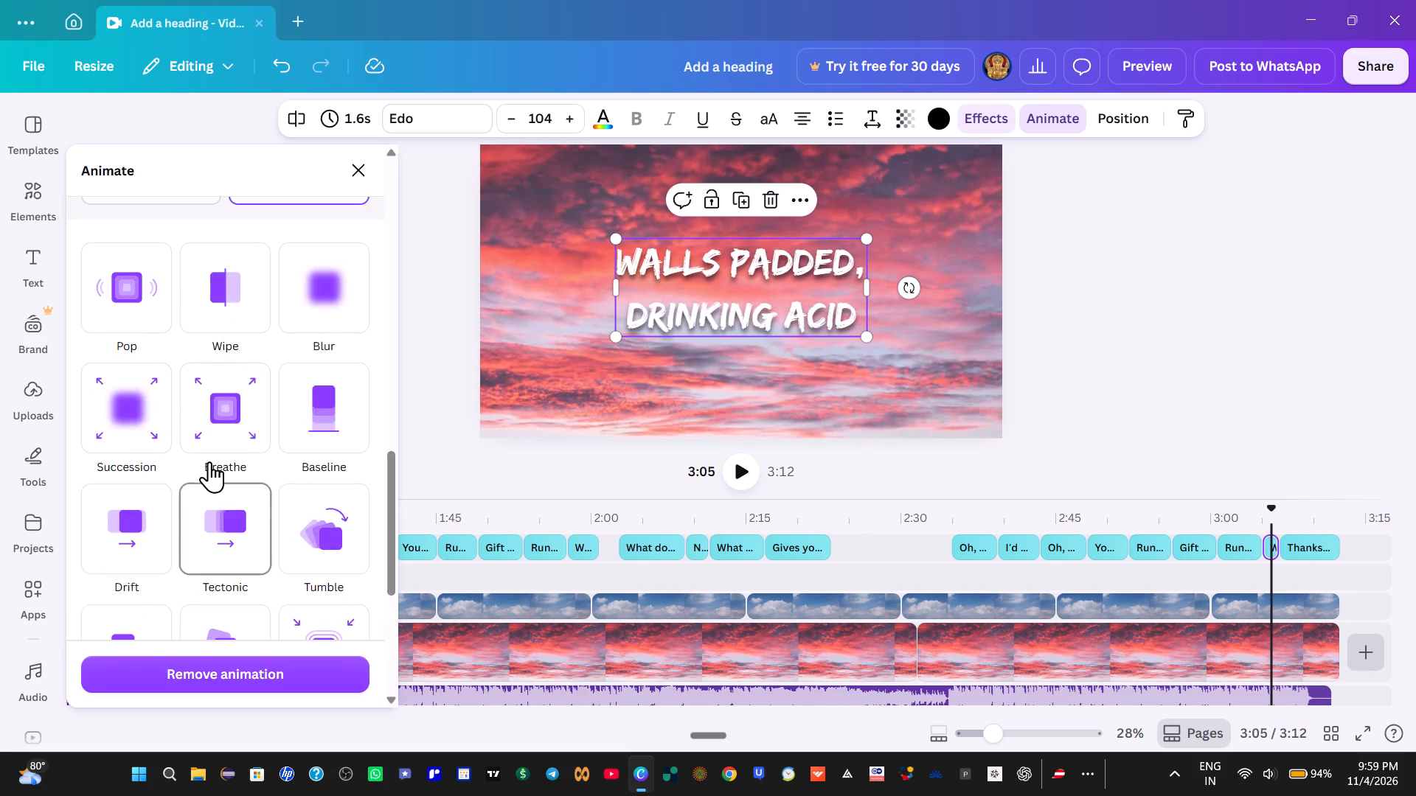
pyautogui.scroll(13, 209, 462)
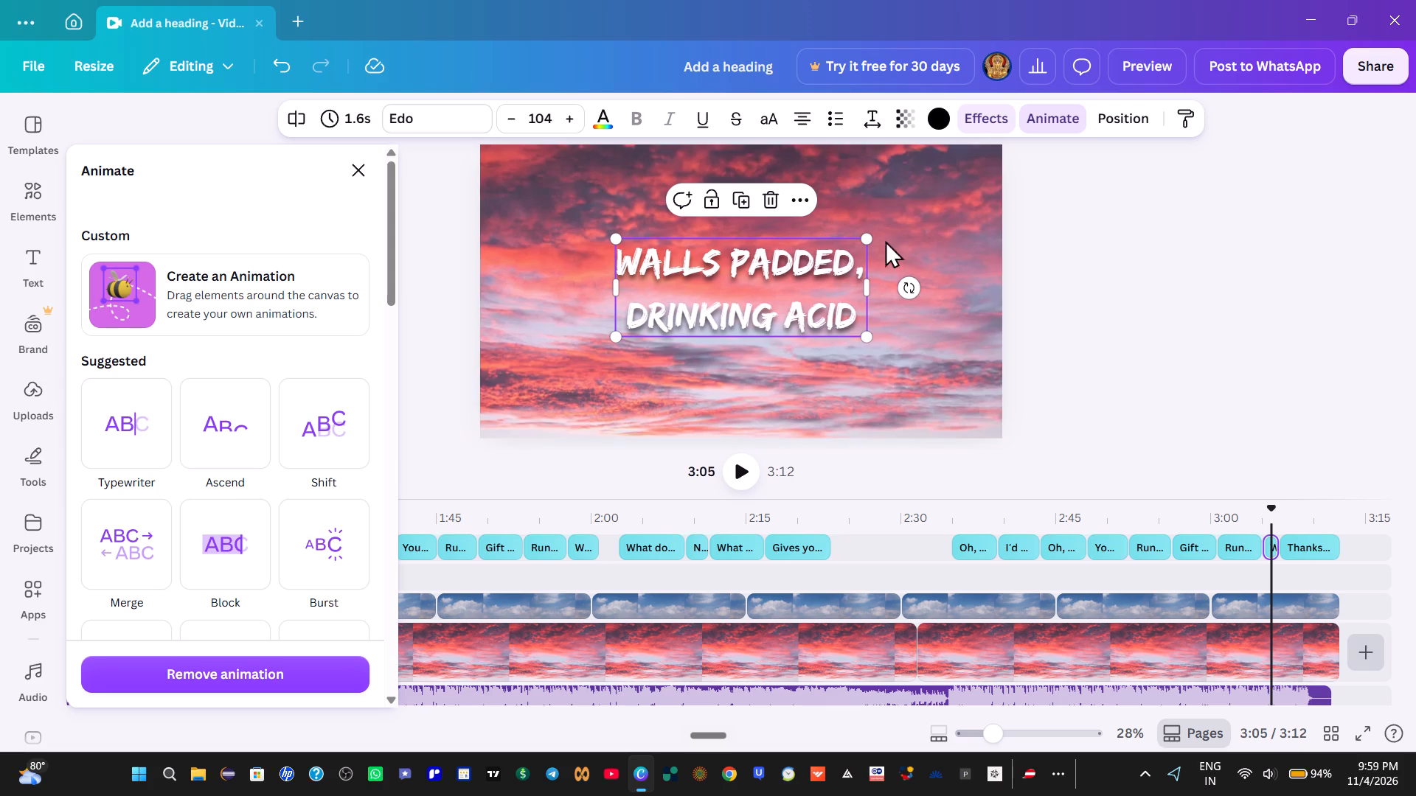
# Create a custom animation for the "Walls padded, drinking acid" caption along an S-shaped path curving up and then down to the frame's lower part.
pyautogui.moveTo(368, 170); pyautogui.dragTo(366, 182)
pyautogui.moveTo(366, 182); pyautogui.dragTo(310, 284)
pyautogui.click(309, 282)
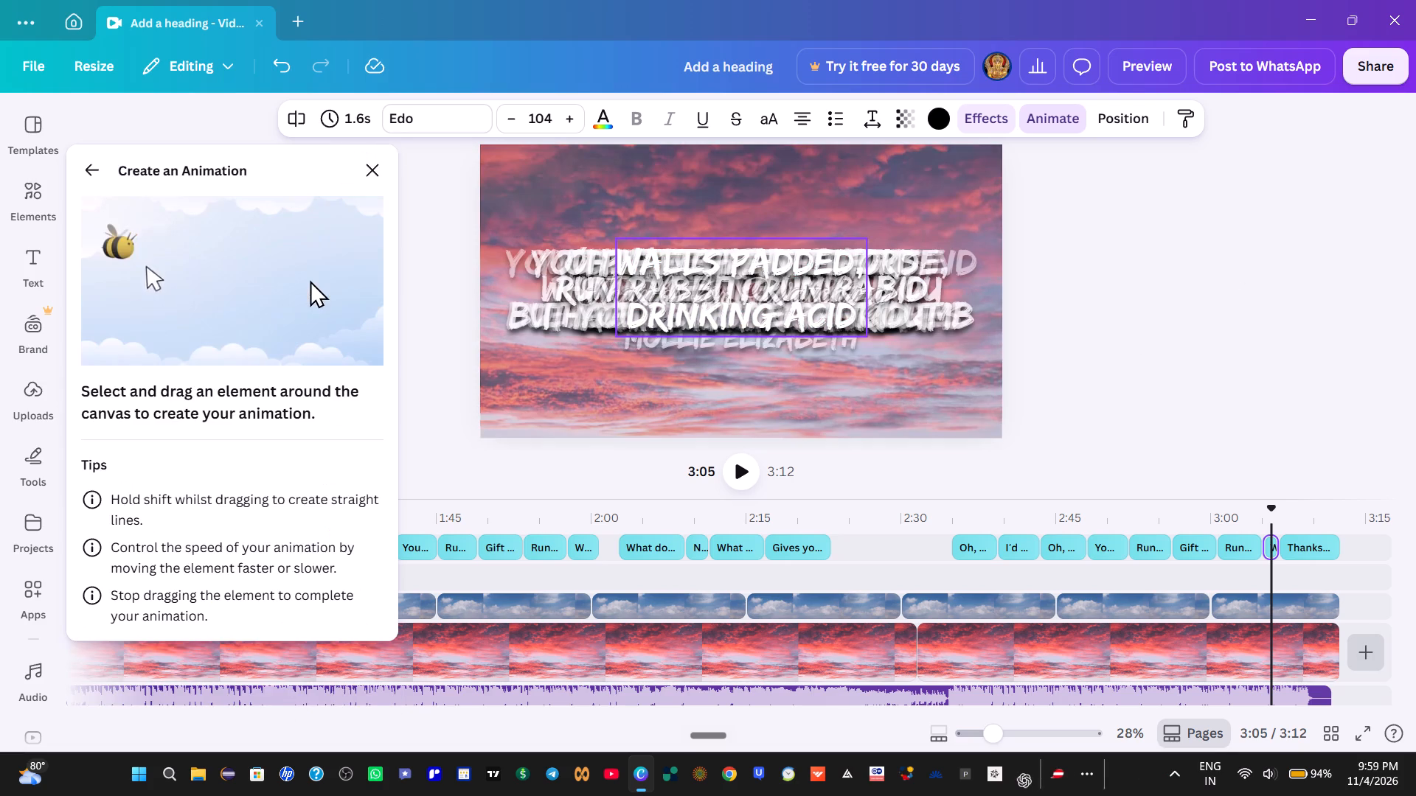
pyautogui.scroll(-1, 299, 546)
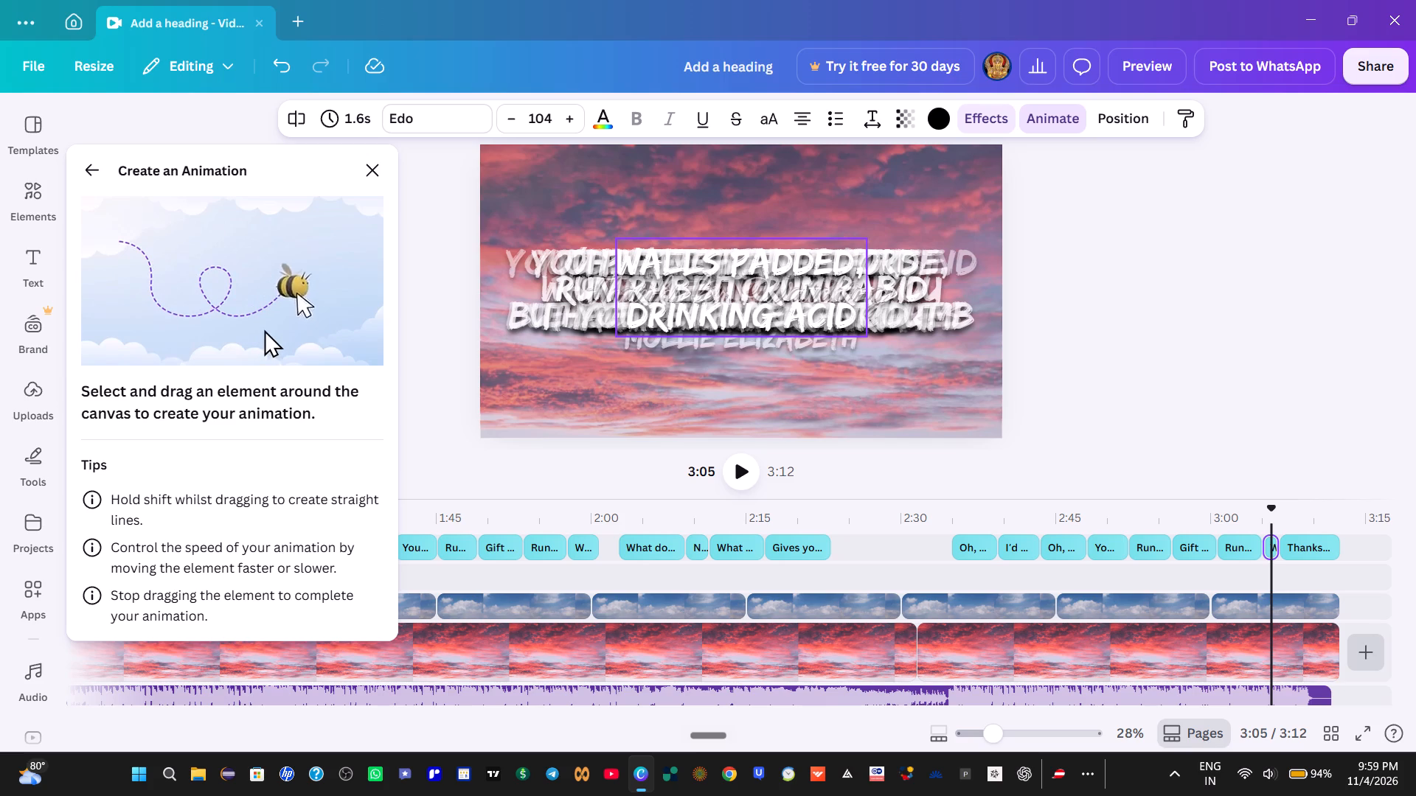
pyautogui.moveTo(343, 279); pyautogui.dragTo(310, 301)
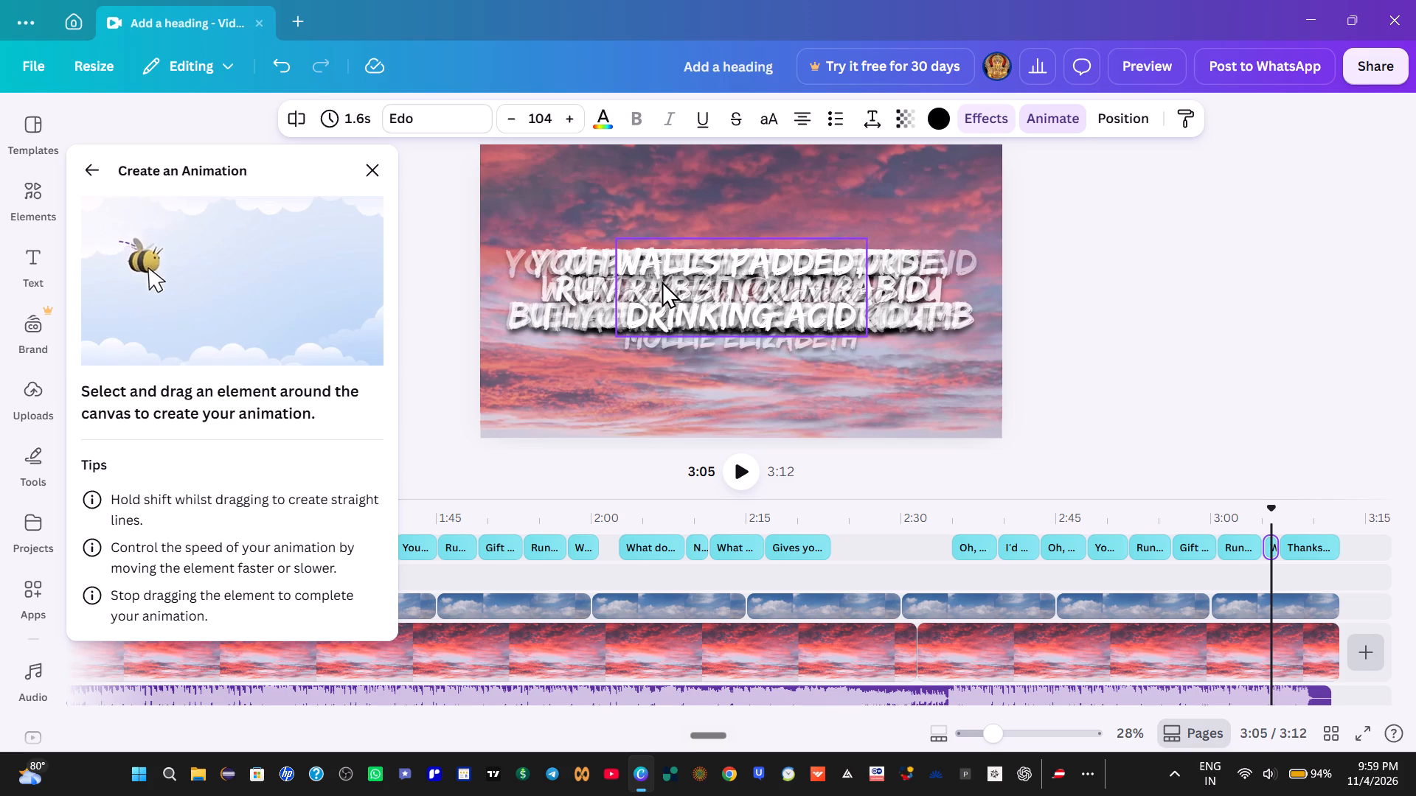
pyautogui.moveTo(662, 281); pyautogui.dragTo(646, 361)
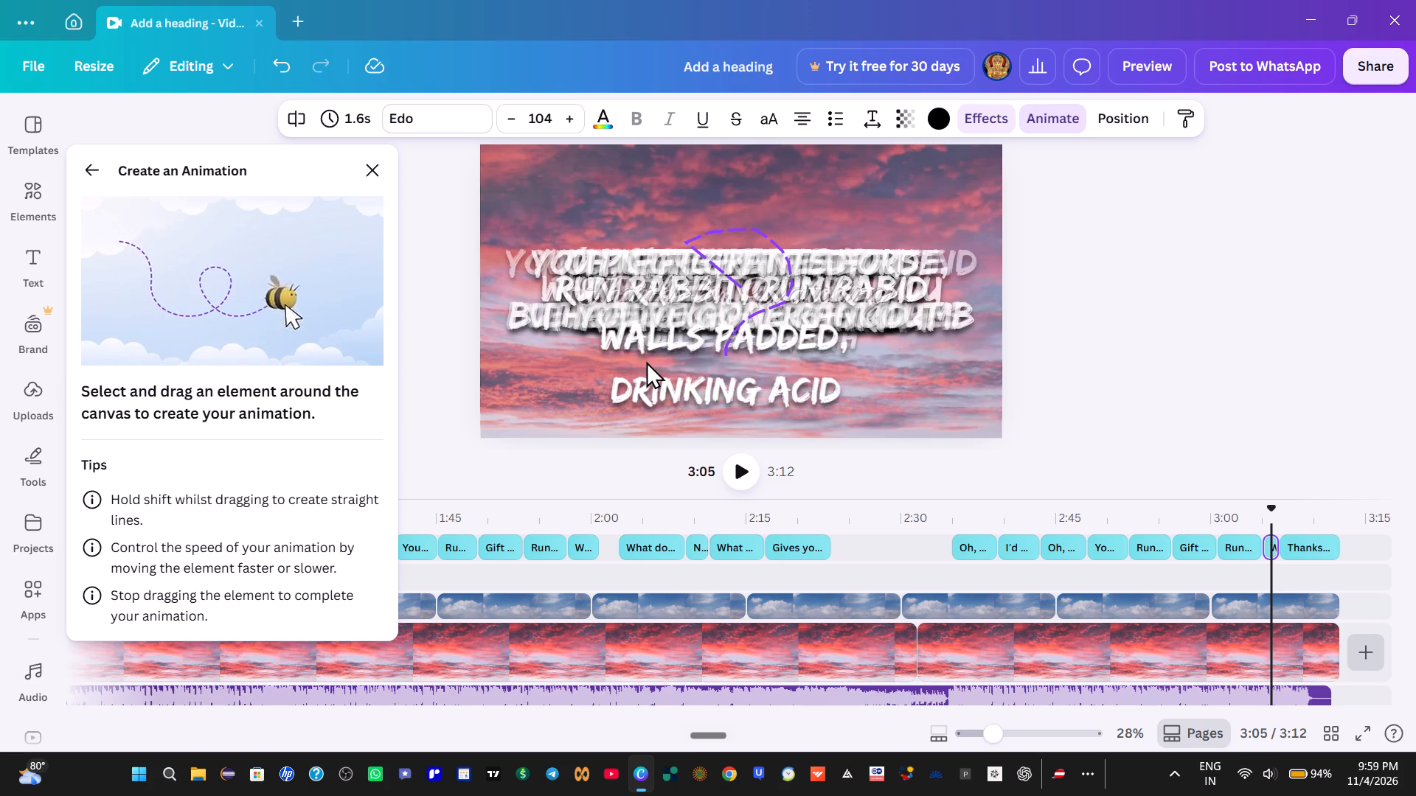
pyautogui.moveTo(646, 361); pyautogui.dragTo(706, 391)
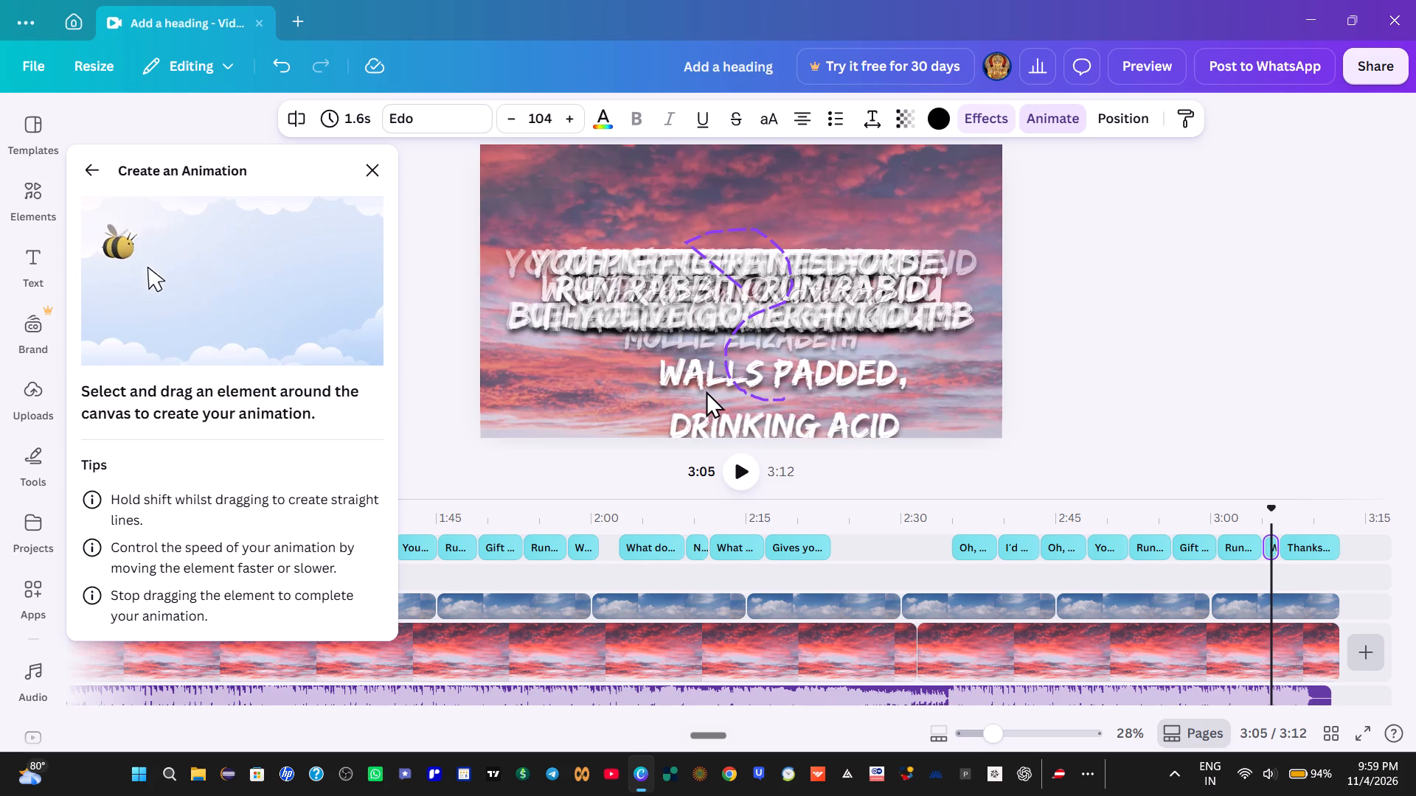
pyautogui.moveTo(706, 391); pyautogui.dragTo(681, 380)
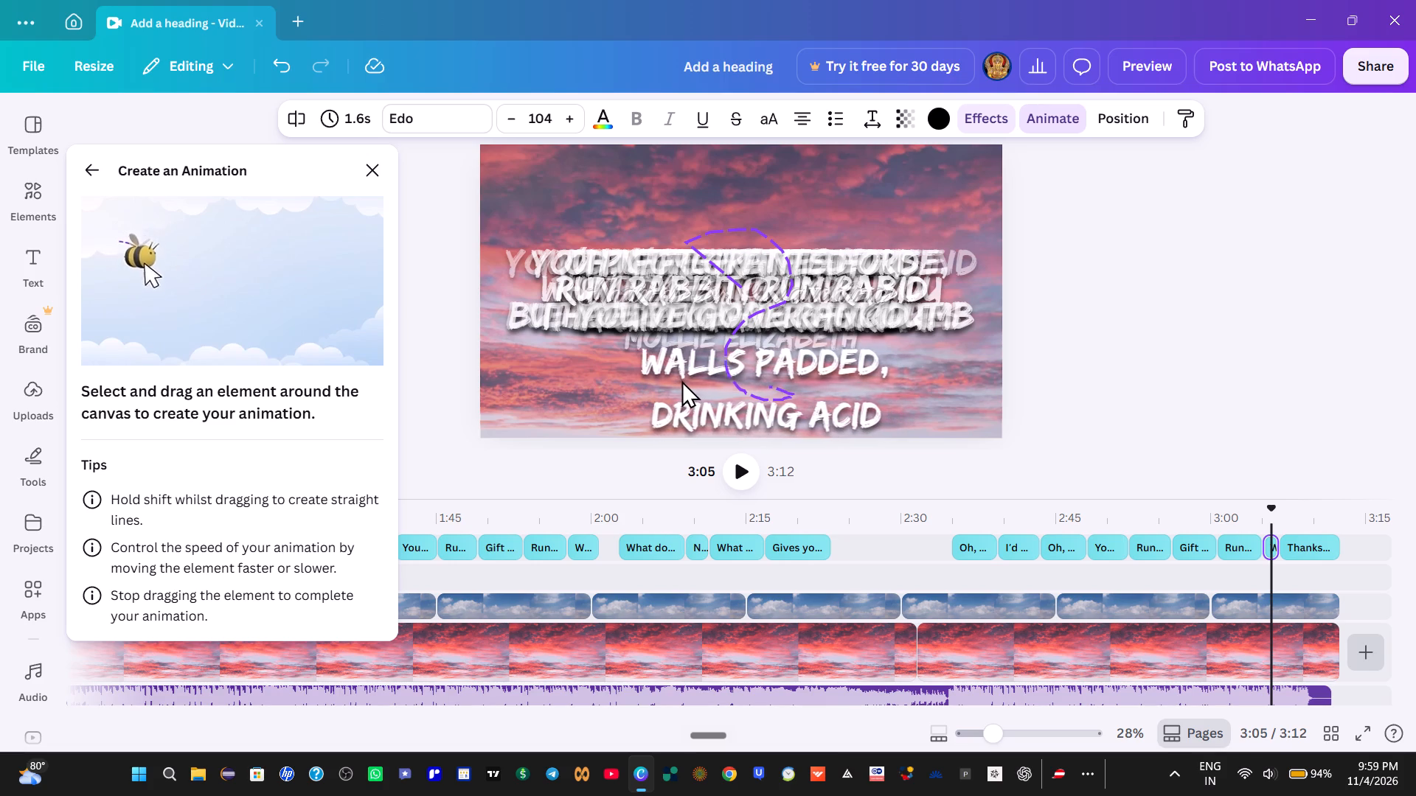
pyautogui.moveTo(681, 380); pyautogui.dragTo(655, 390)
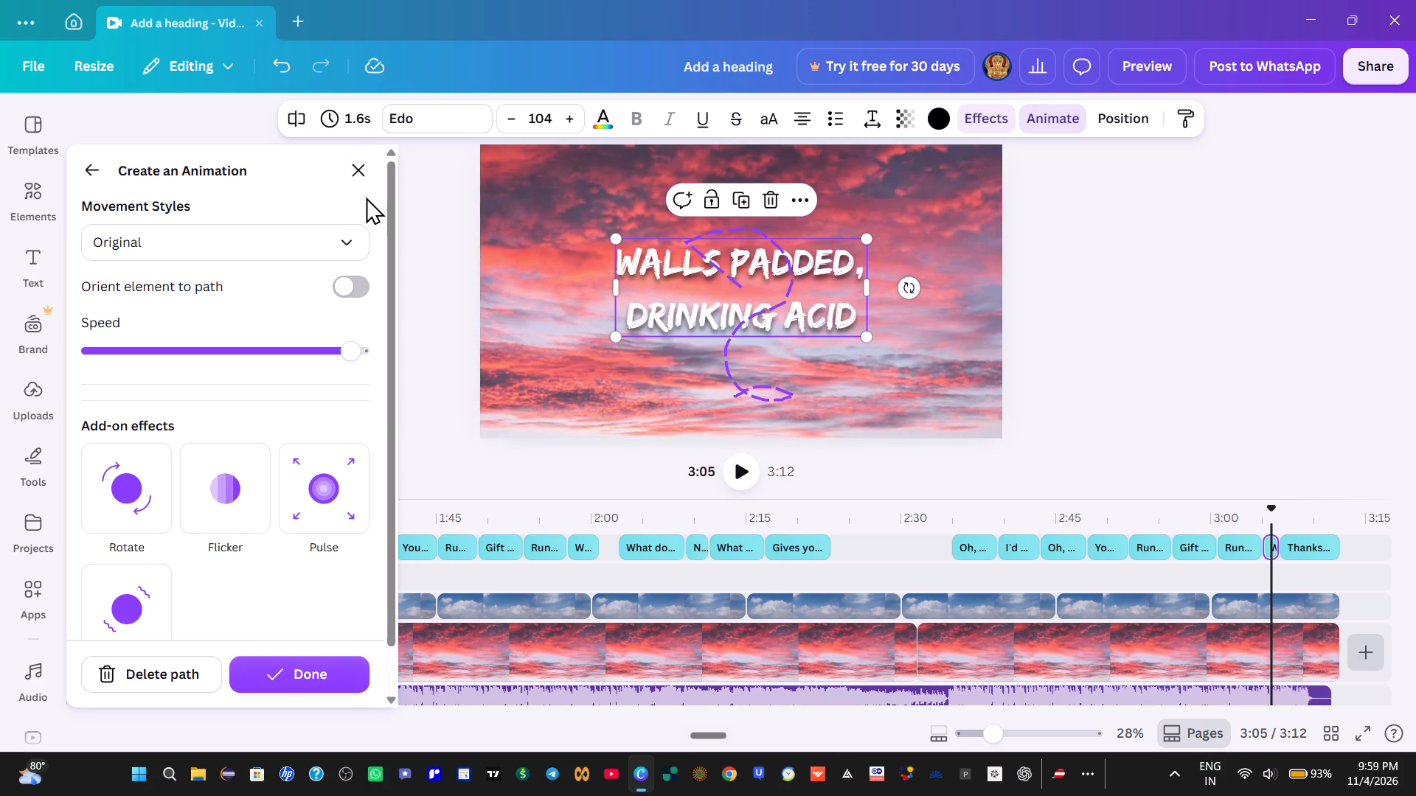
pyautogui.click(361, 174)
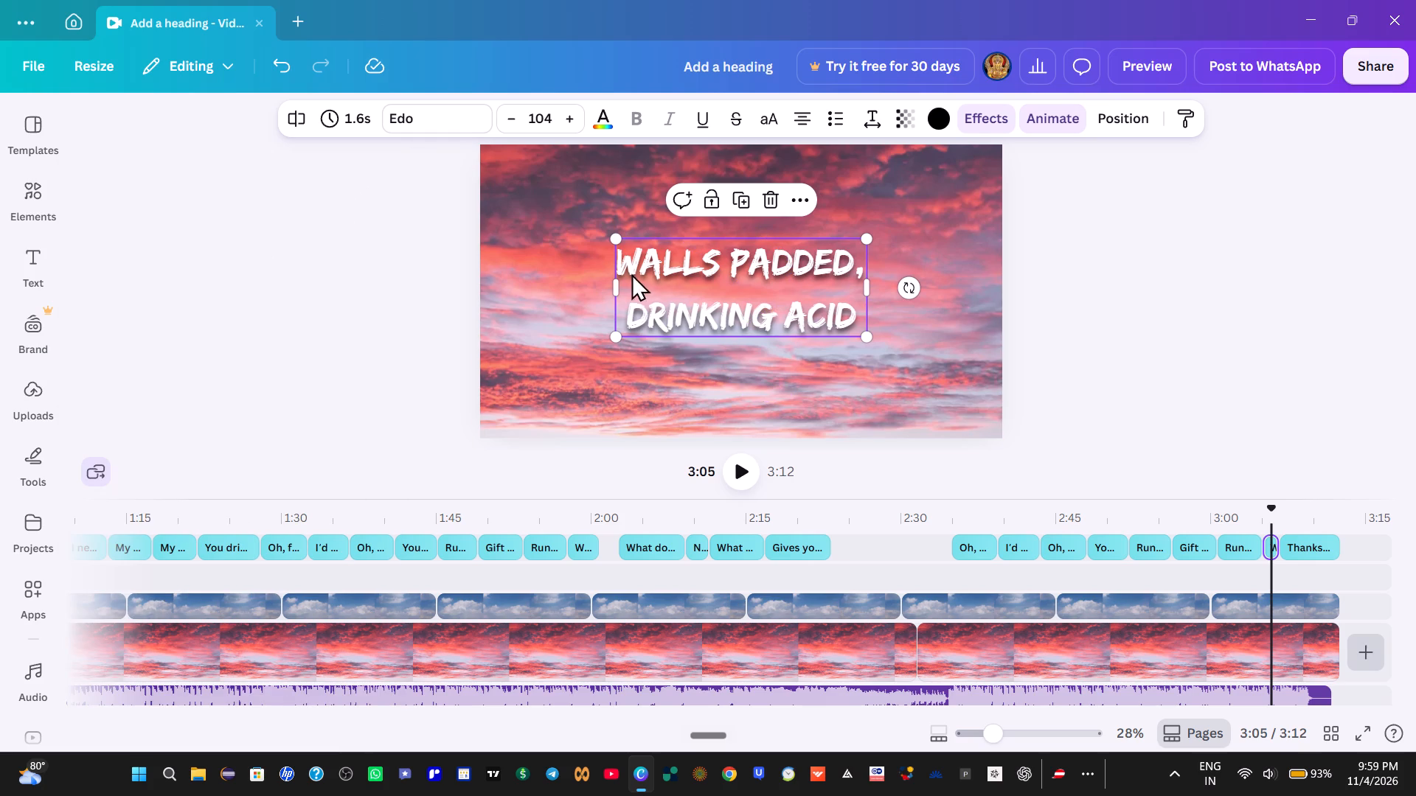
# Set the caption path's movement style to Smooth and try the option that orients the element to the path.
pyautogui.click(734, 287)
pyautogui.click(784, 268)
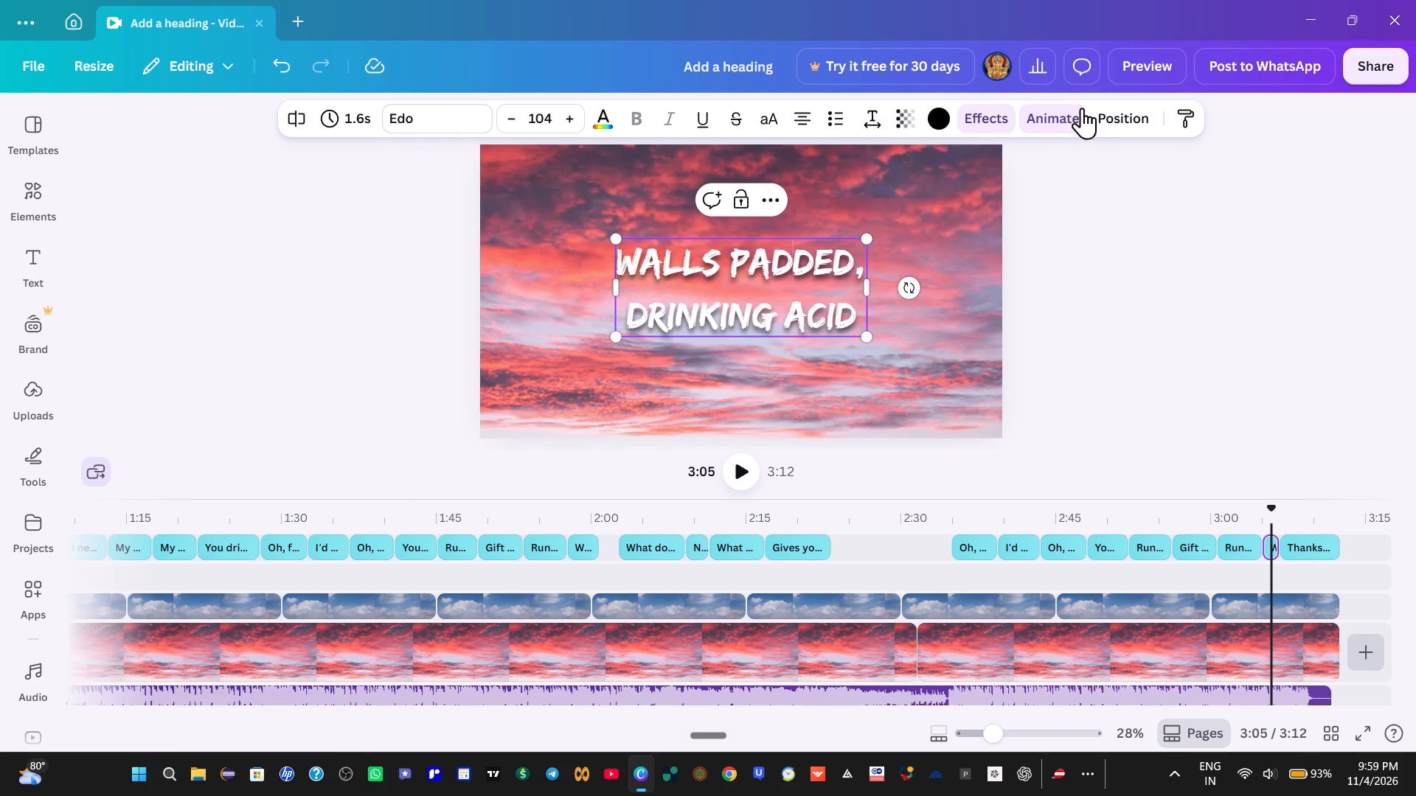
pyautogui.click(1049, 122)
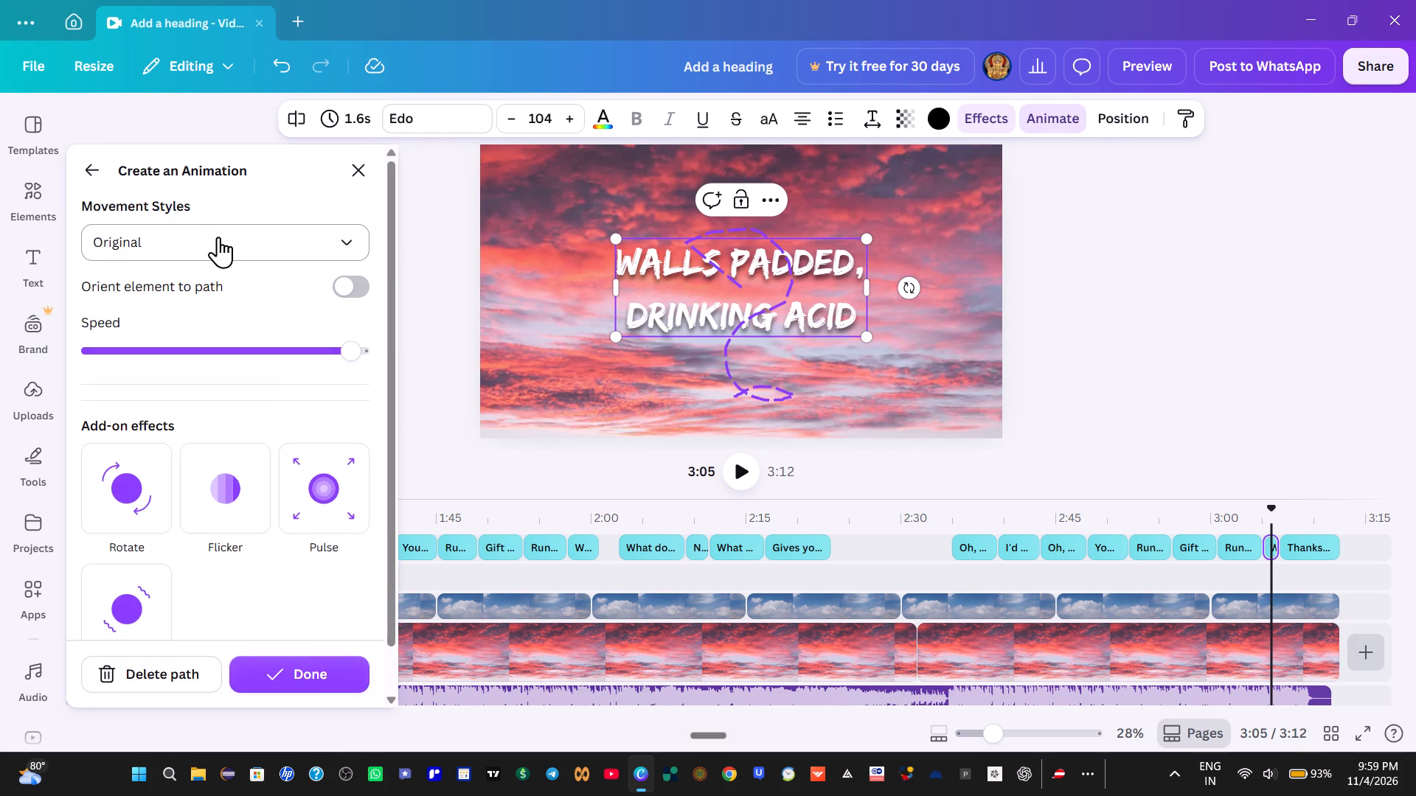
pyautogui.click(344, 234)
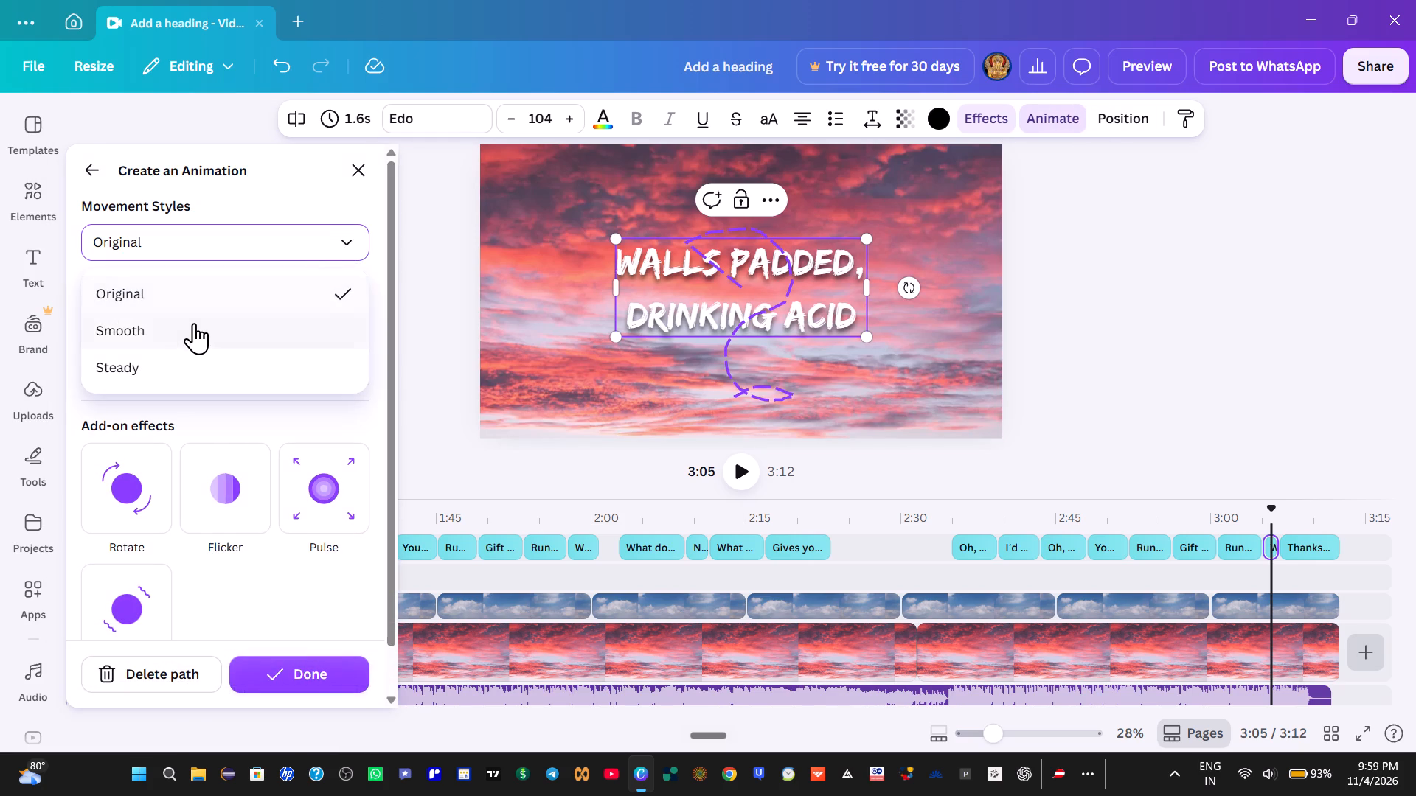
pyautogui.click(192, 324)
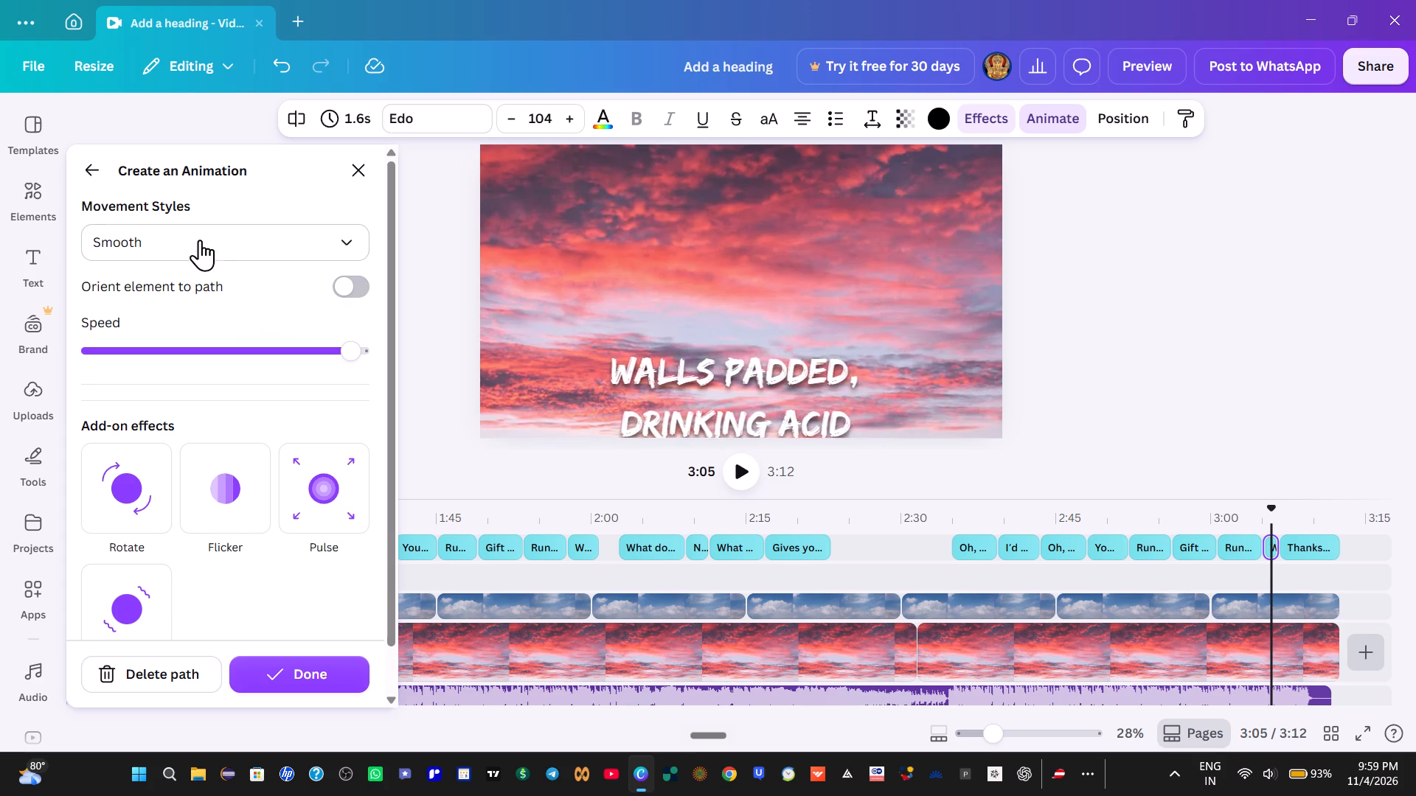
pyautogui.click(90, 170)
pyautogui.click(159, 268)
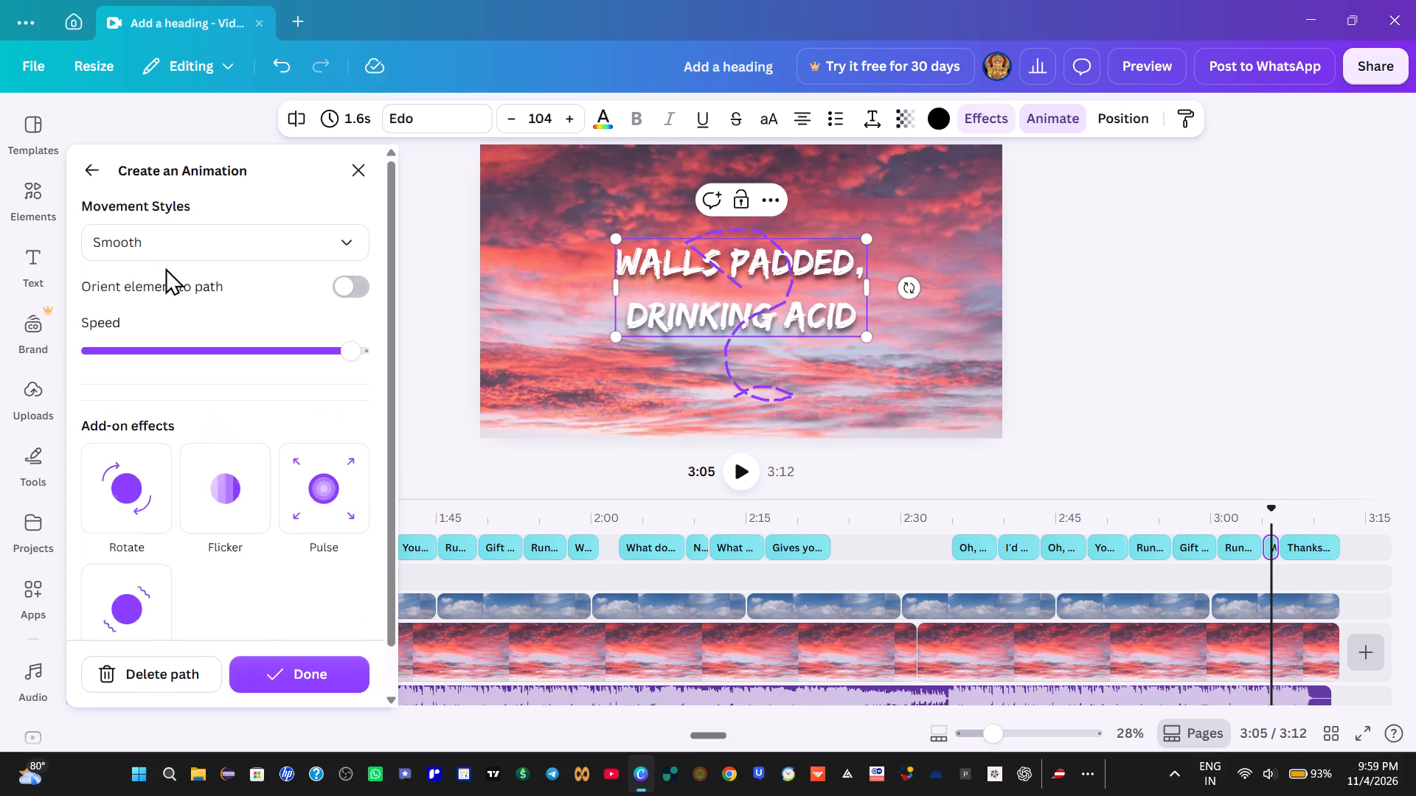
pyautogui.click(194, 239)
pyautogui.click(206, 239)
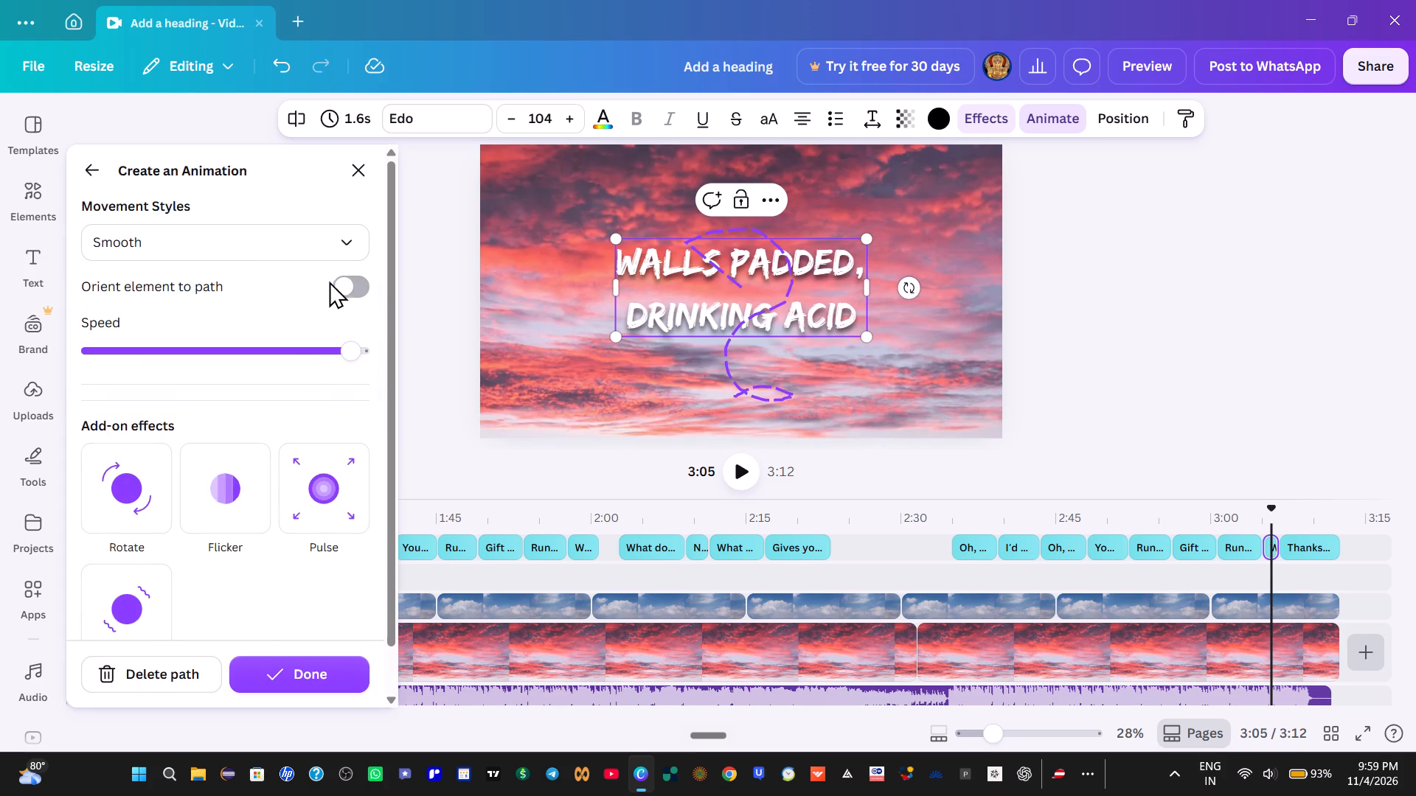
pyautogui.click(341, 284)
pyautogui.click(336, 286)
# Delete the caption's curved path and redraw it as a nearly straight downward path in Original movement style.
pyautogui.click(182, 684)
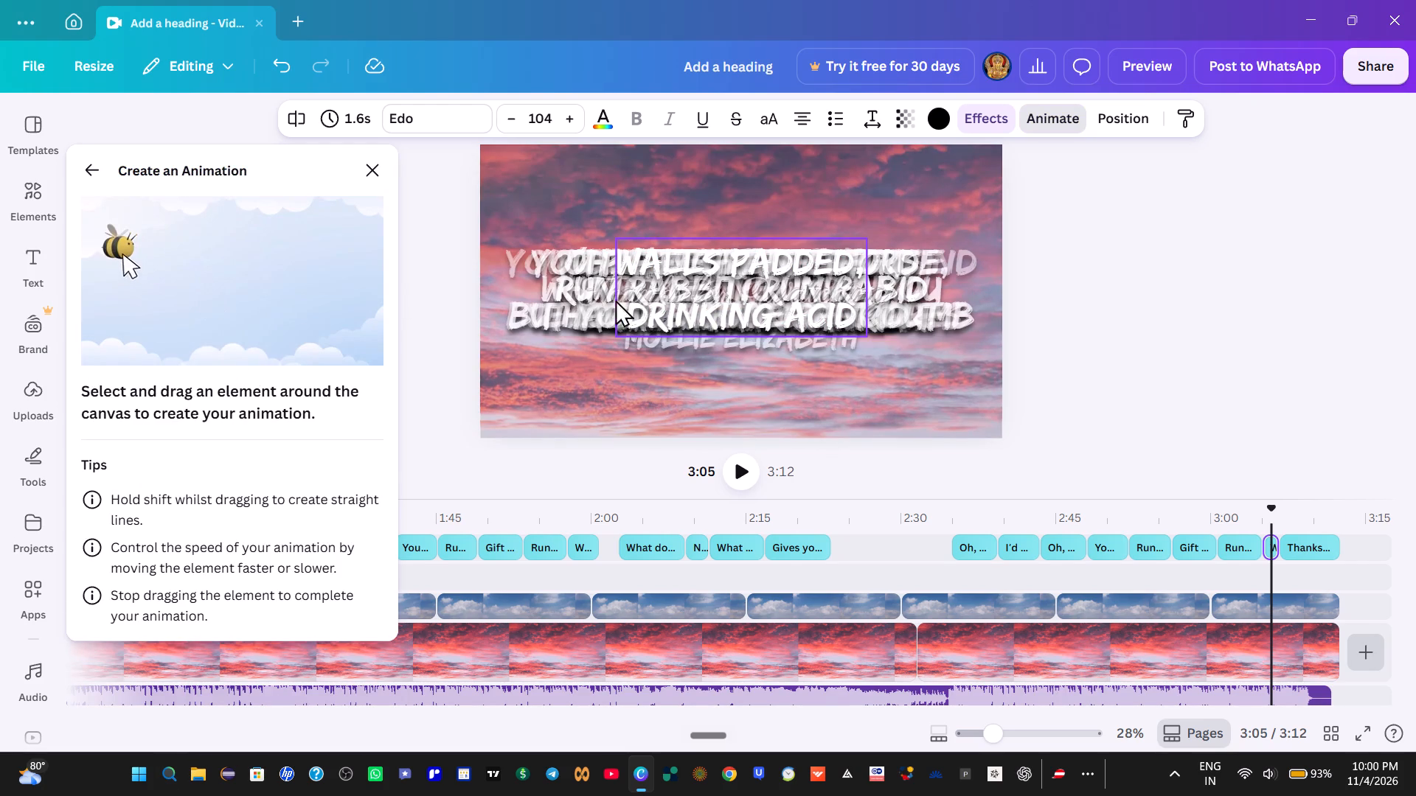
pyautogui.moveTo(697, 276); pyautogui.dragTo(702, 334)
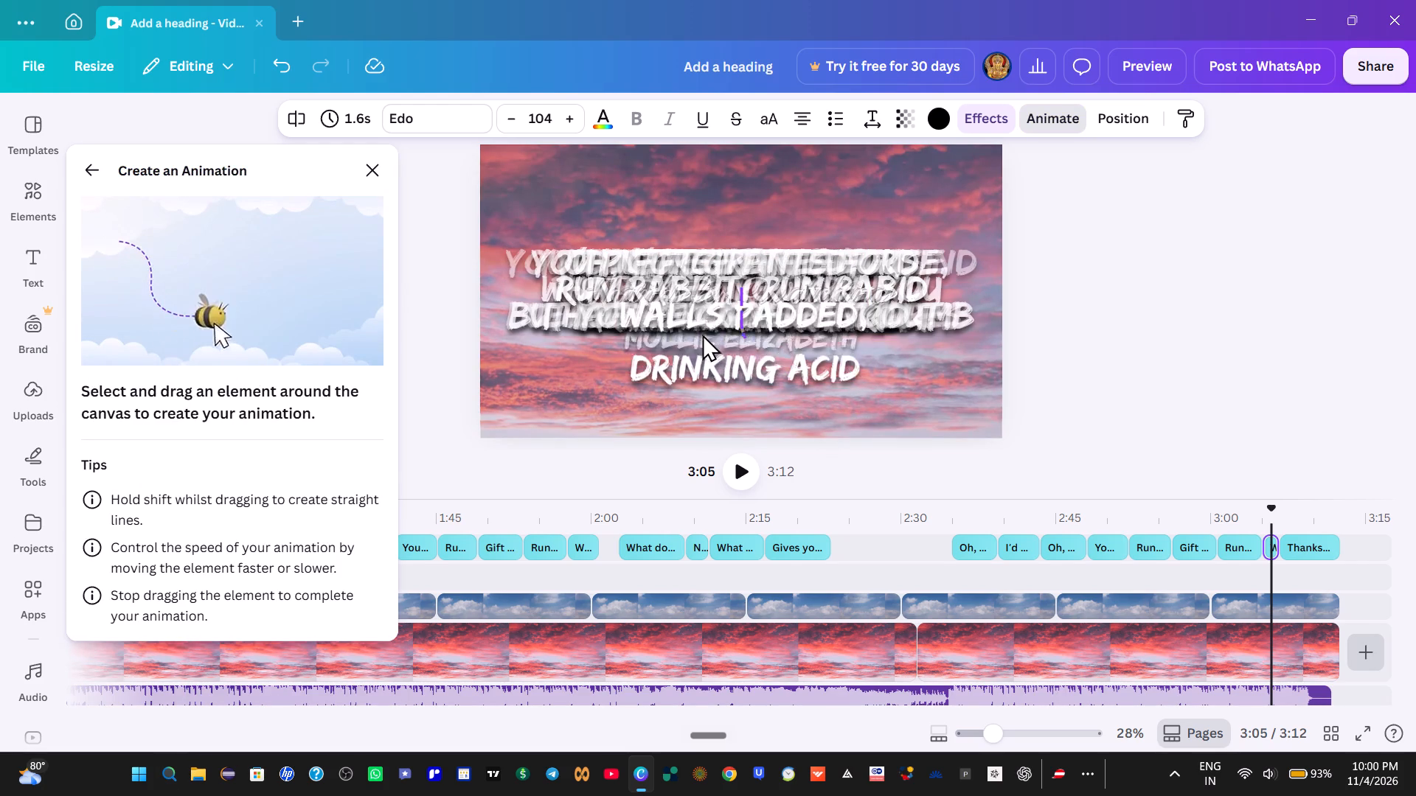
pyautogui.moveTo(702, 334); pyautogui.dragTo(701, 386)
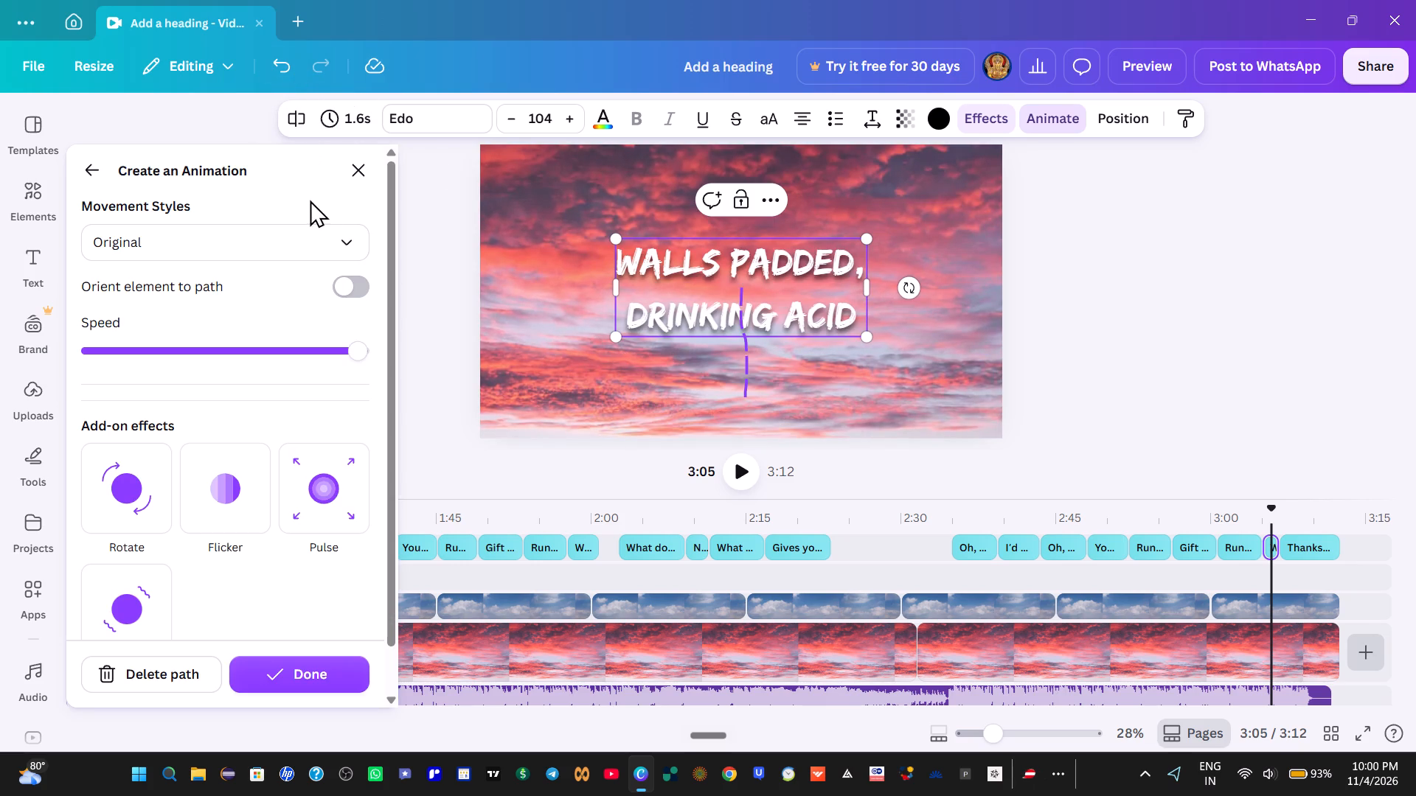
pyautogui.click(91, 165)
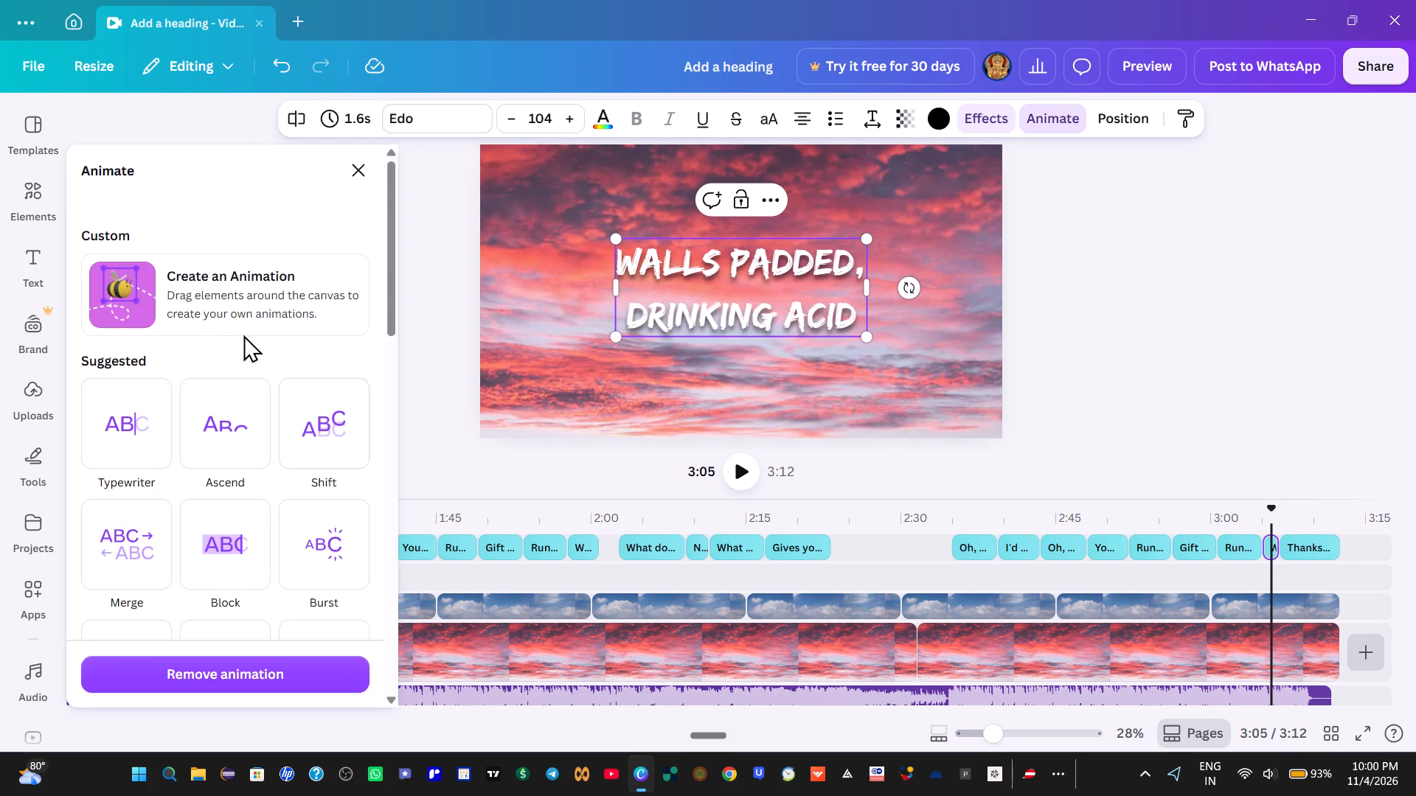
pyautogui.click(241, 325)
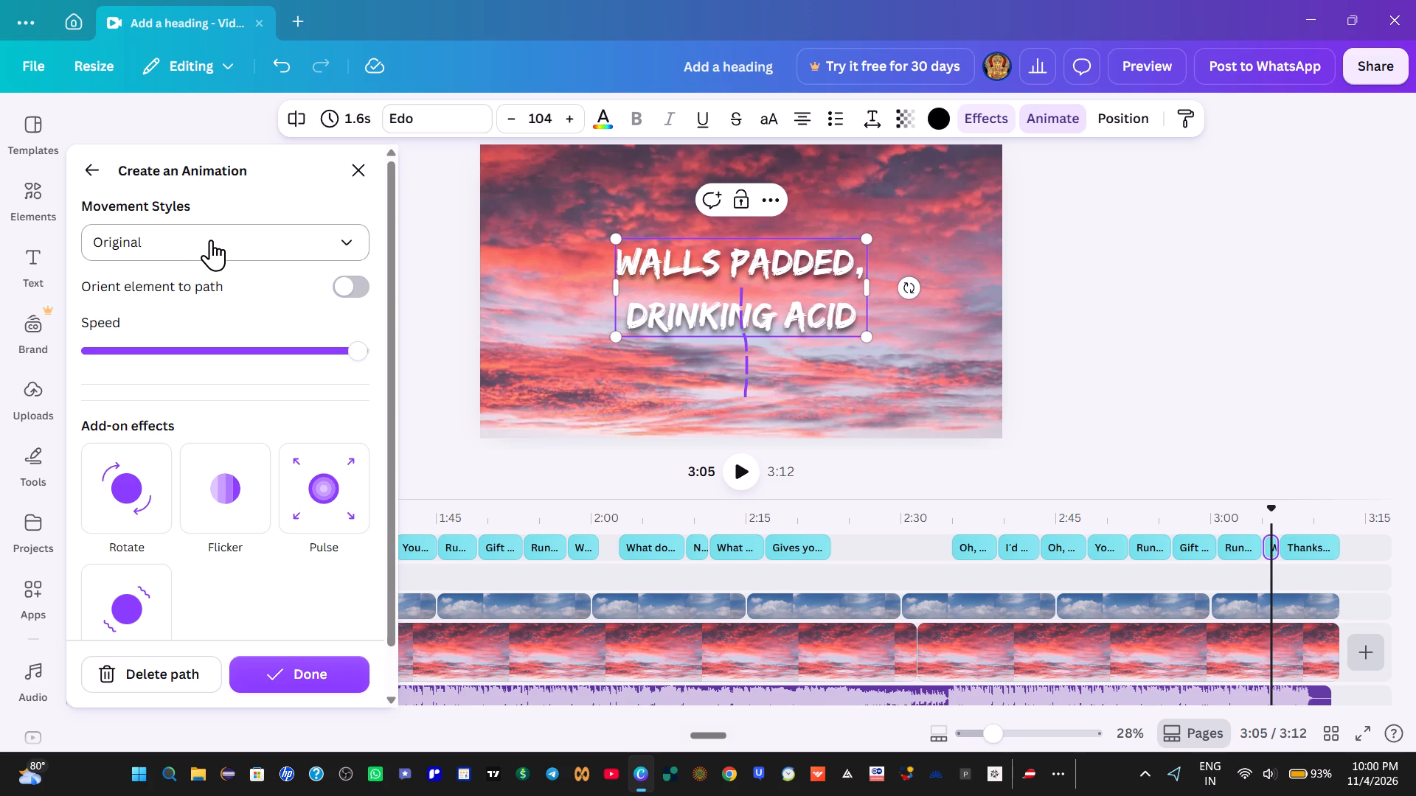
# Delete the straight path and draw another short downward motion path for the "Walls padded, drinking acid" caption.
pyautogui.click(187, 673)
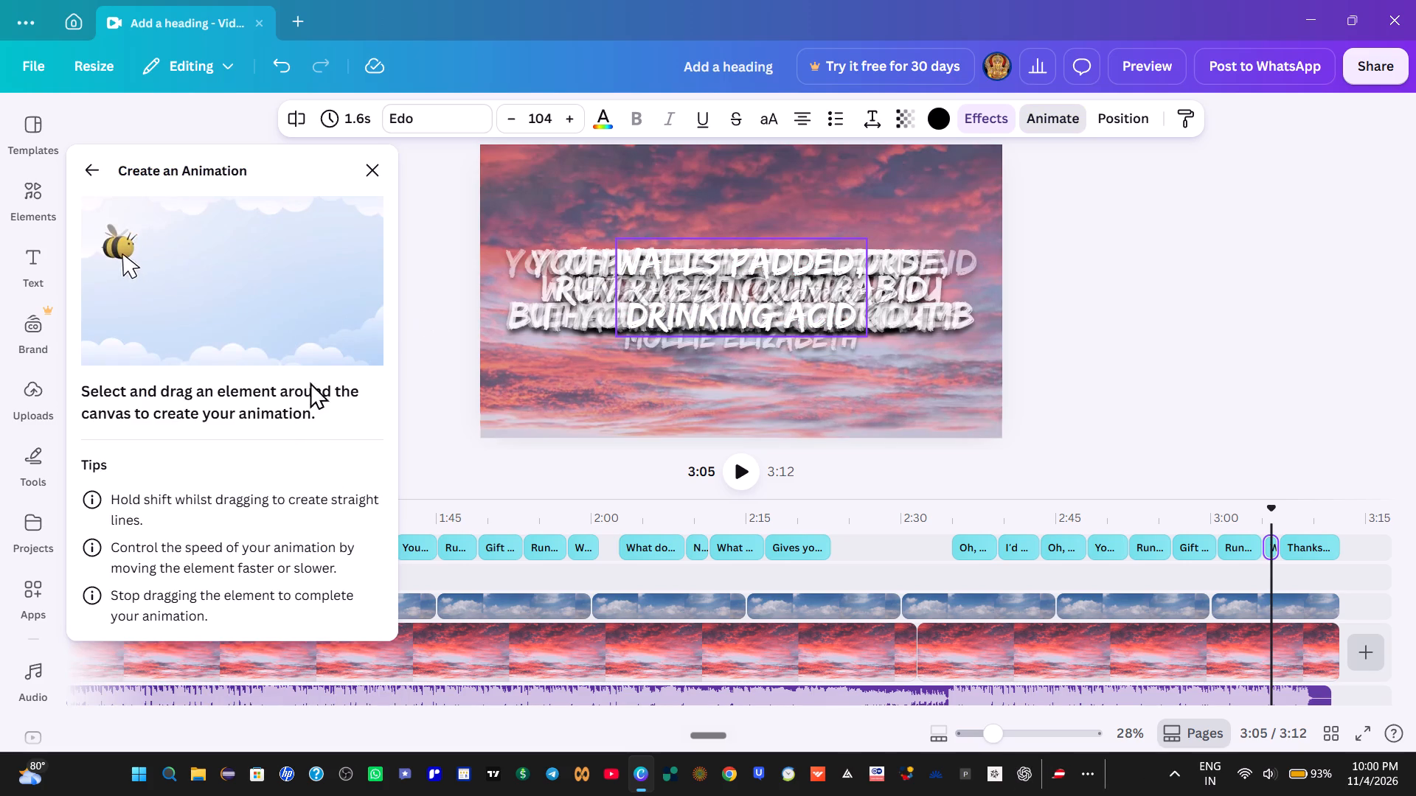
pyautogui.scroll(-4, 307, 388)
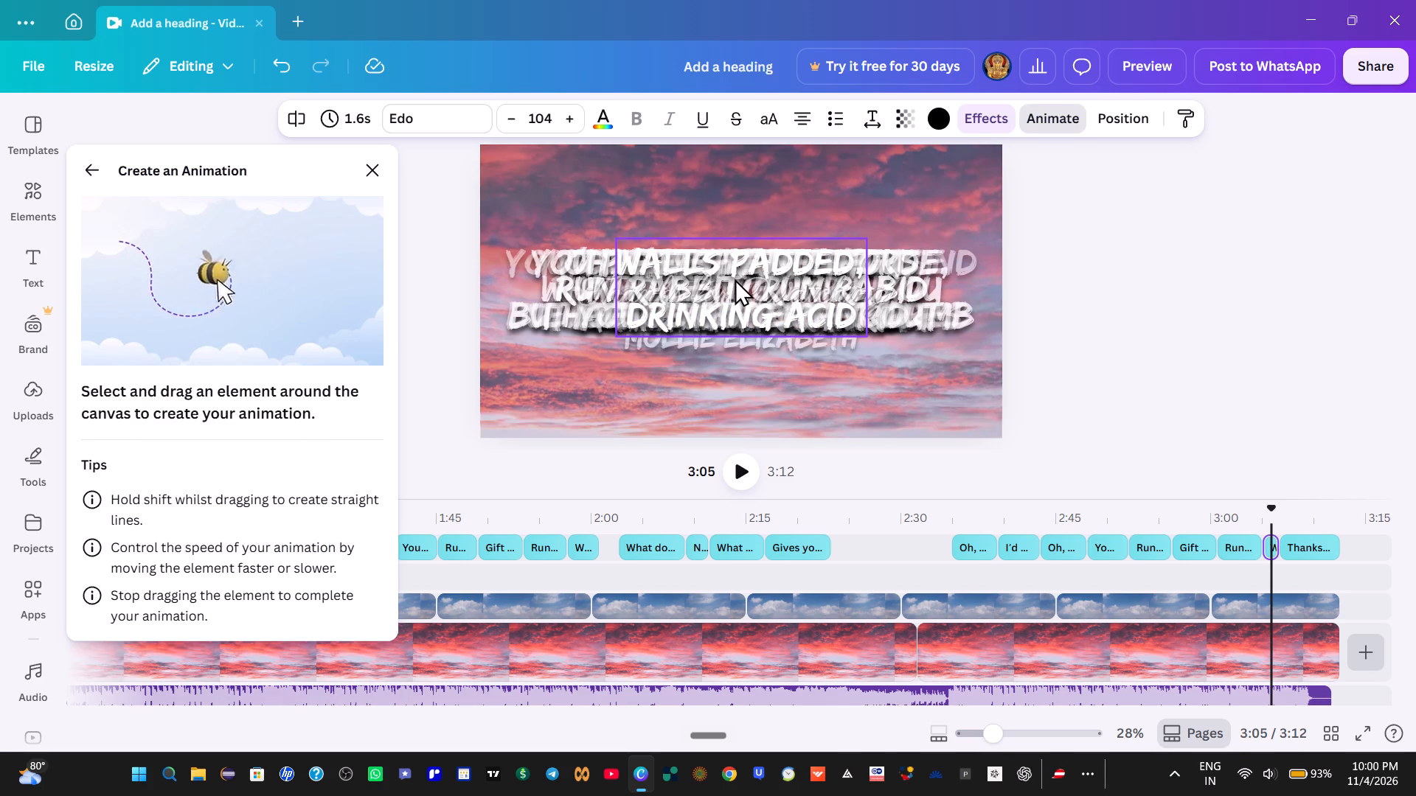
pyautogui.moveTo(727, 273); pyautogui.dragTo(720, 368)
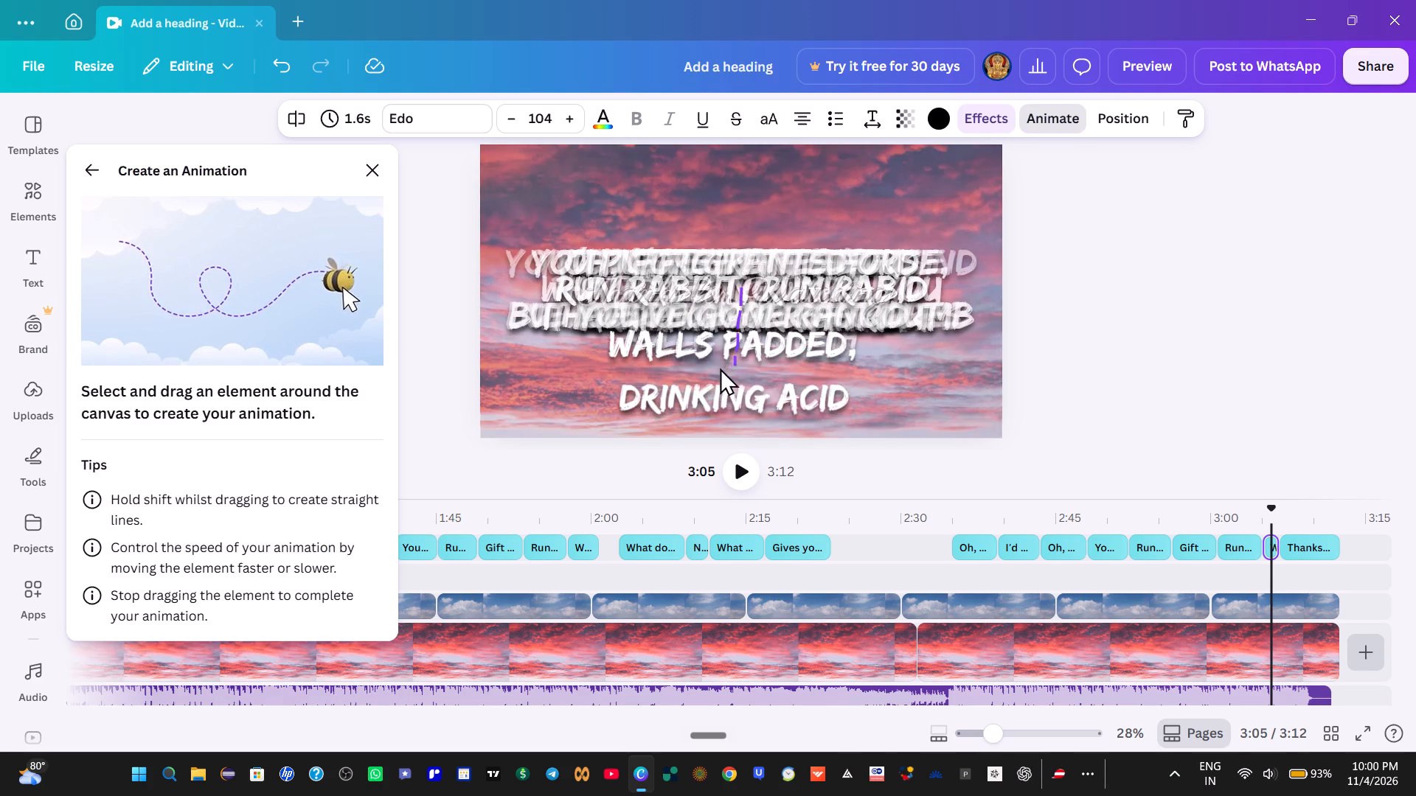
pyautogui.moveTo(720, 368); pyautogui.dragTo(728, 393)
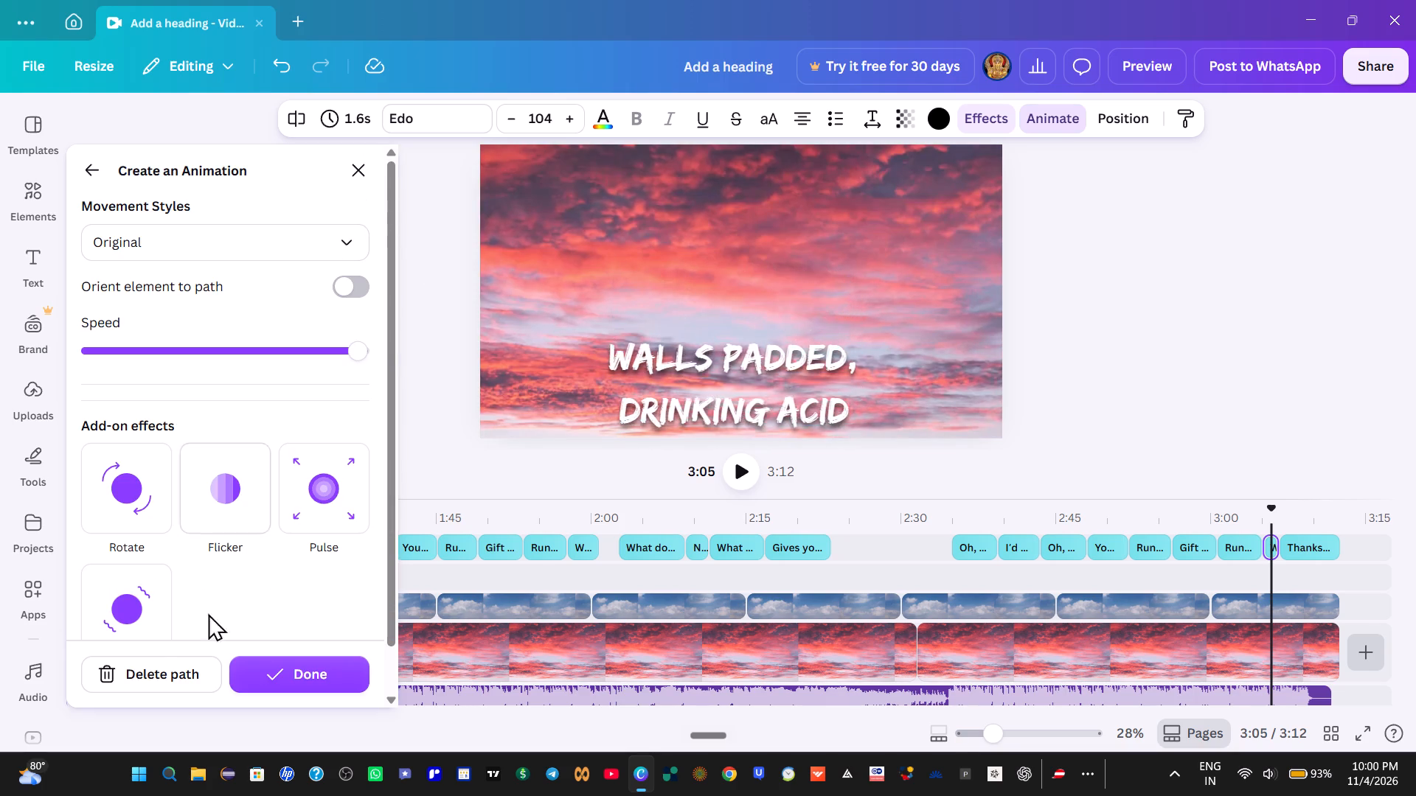
# Replace the caption's path with one that loops around its starting position, descends and ends in a small curl, and apply it.
pyautogui.click(171, 668)
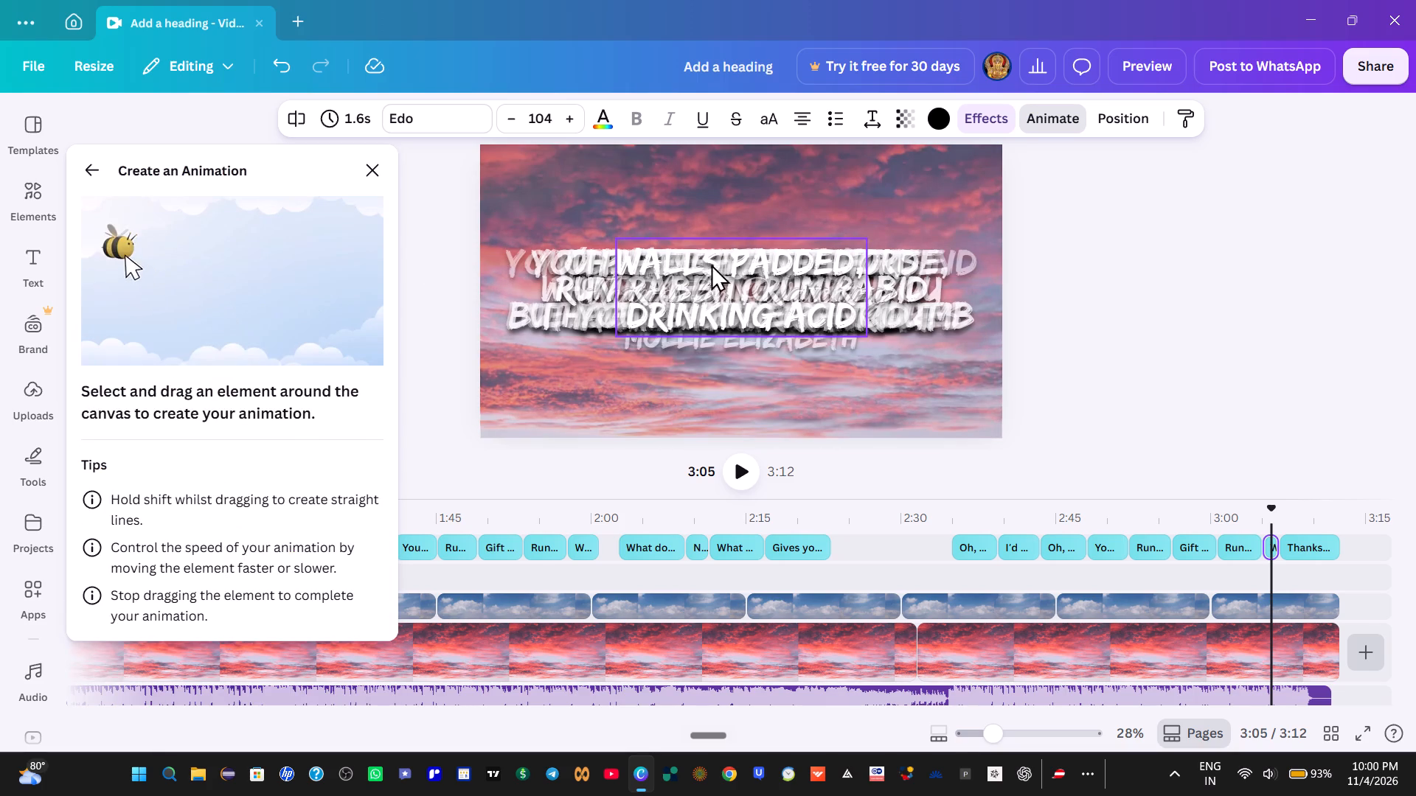
pyautogui.moveTo(722, 273); pyautogui.dragTo(734, 278)
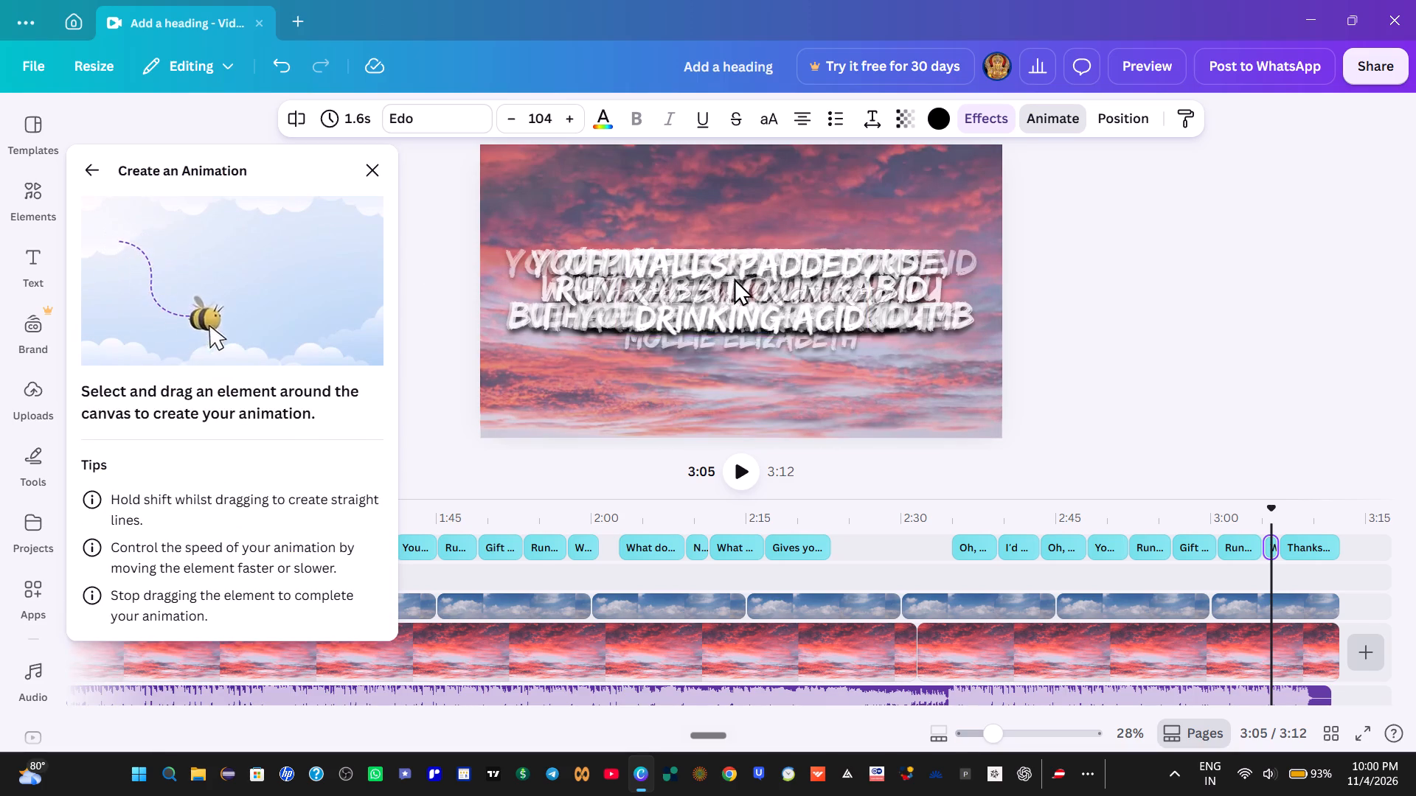
pyautogui.moveTo(734, 278); pyautogui.dragTo(734, 212)
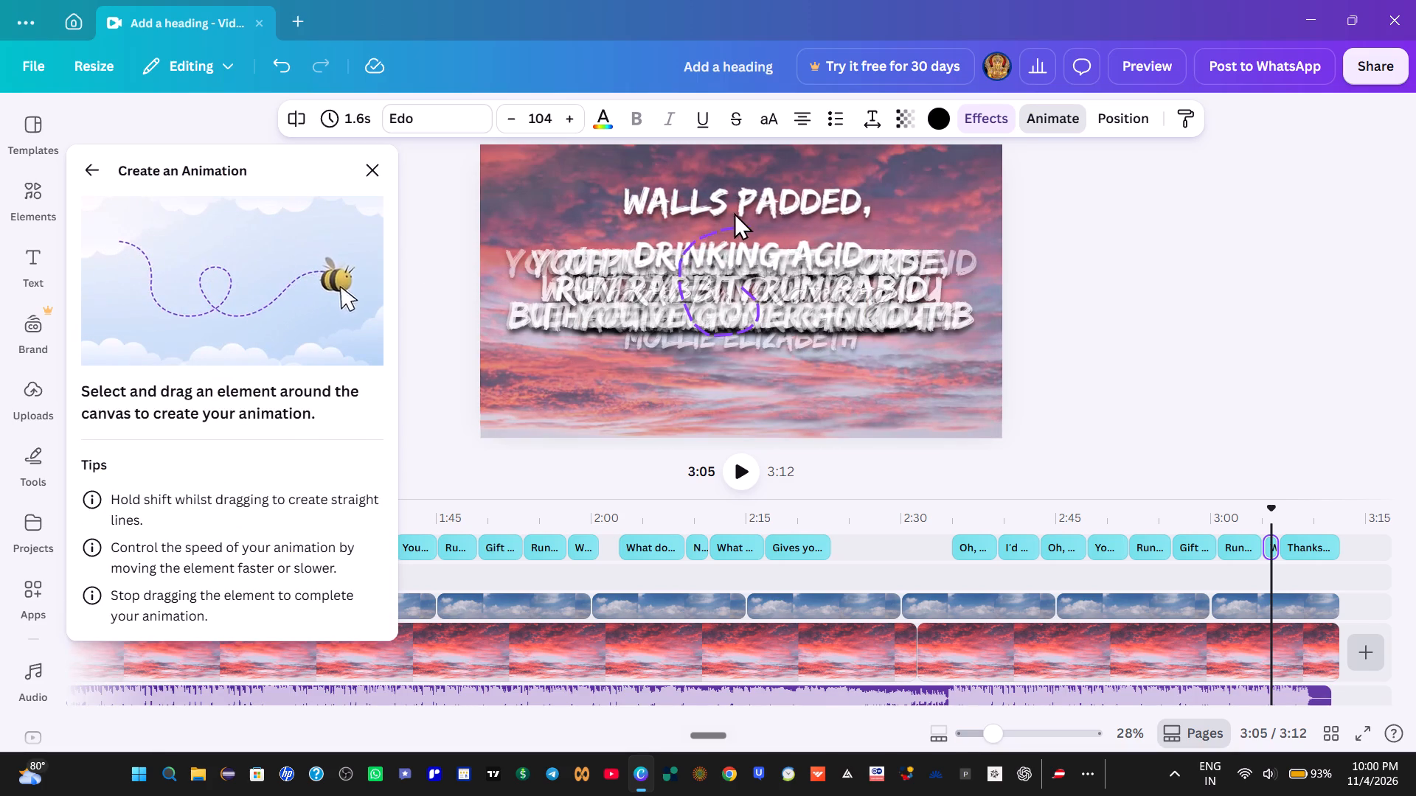
pyautogui.moveTo(734, 212); pyautogui.dragTo(765, 335)
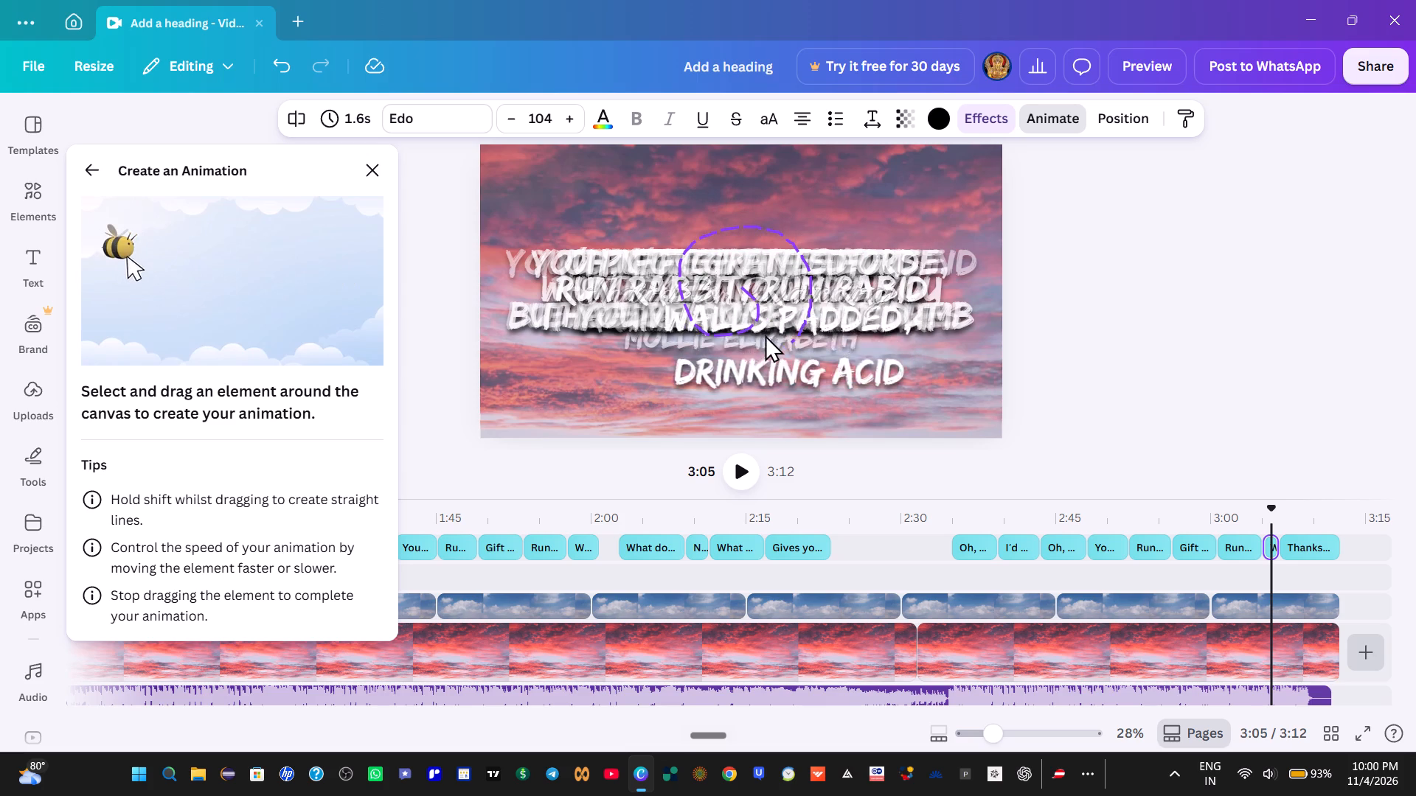
pyautogui.moveTo(765, 335); pyautogui.dragTo(701, 390)
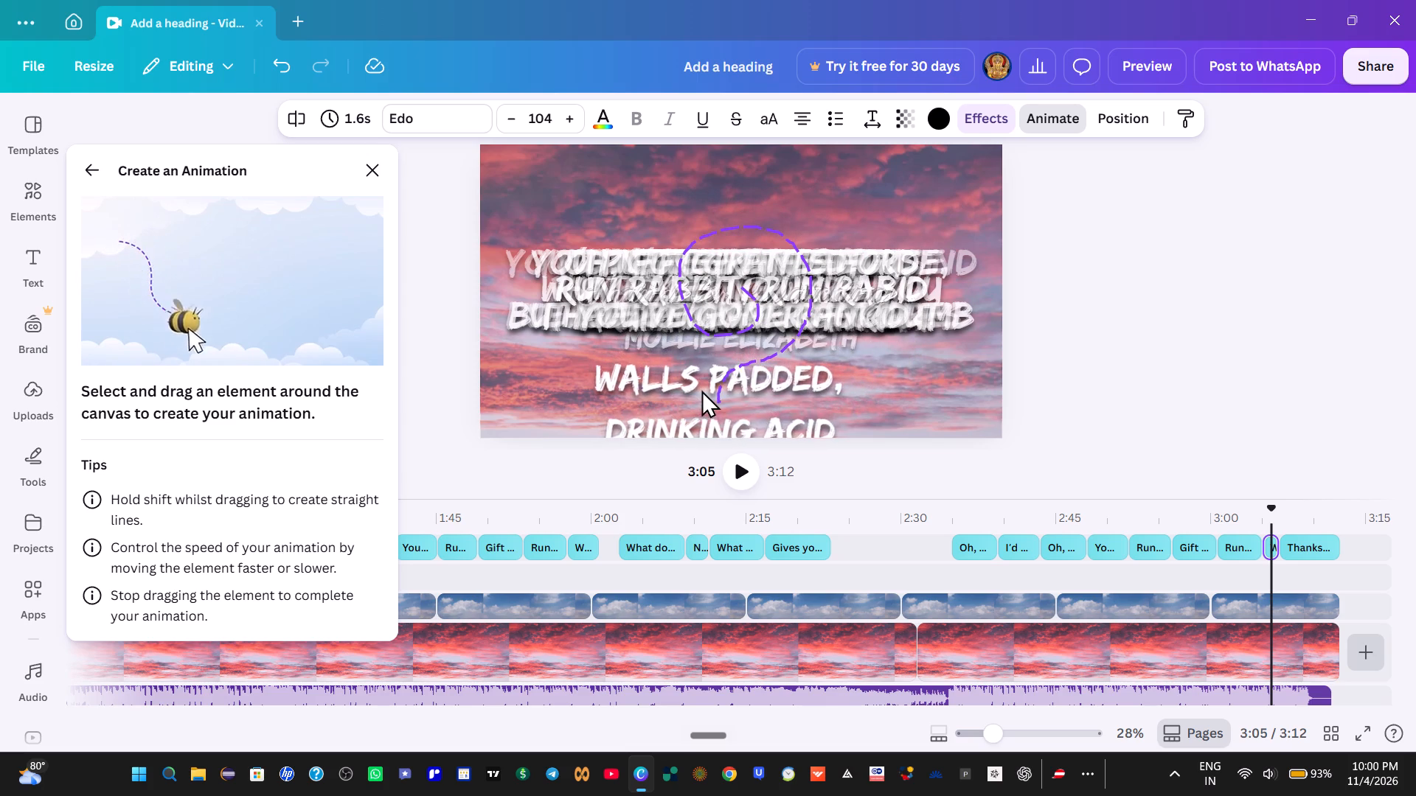
pyautogui.moveTo(701, 390); pyautogui.dragTo(729, 378)
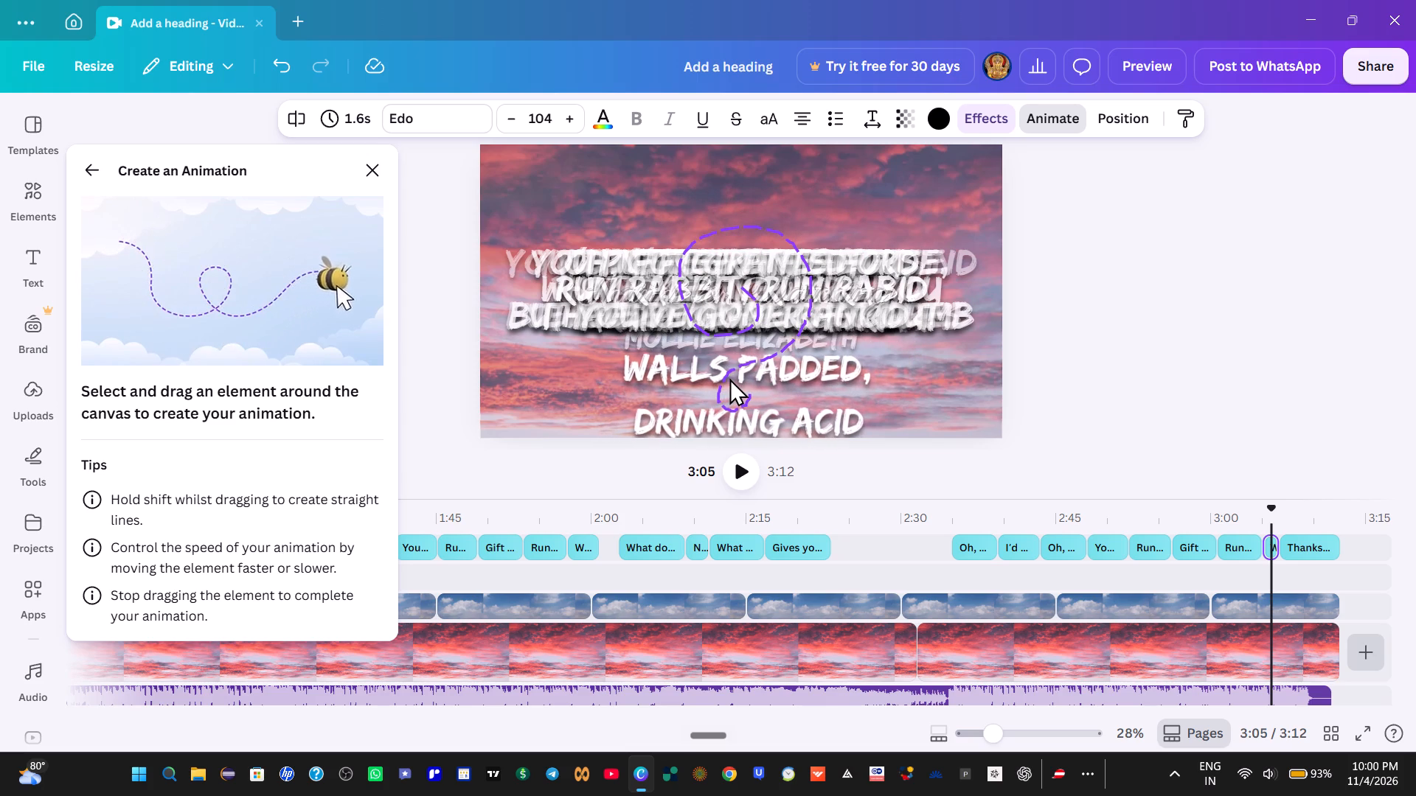
pyautogui.moveTo(729, 378); pyautogui.dragTo(723, 381)
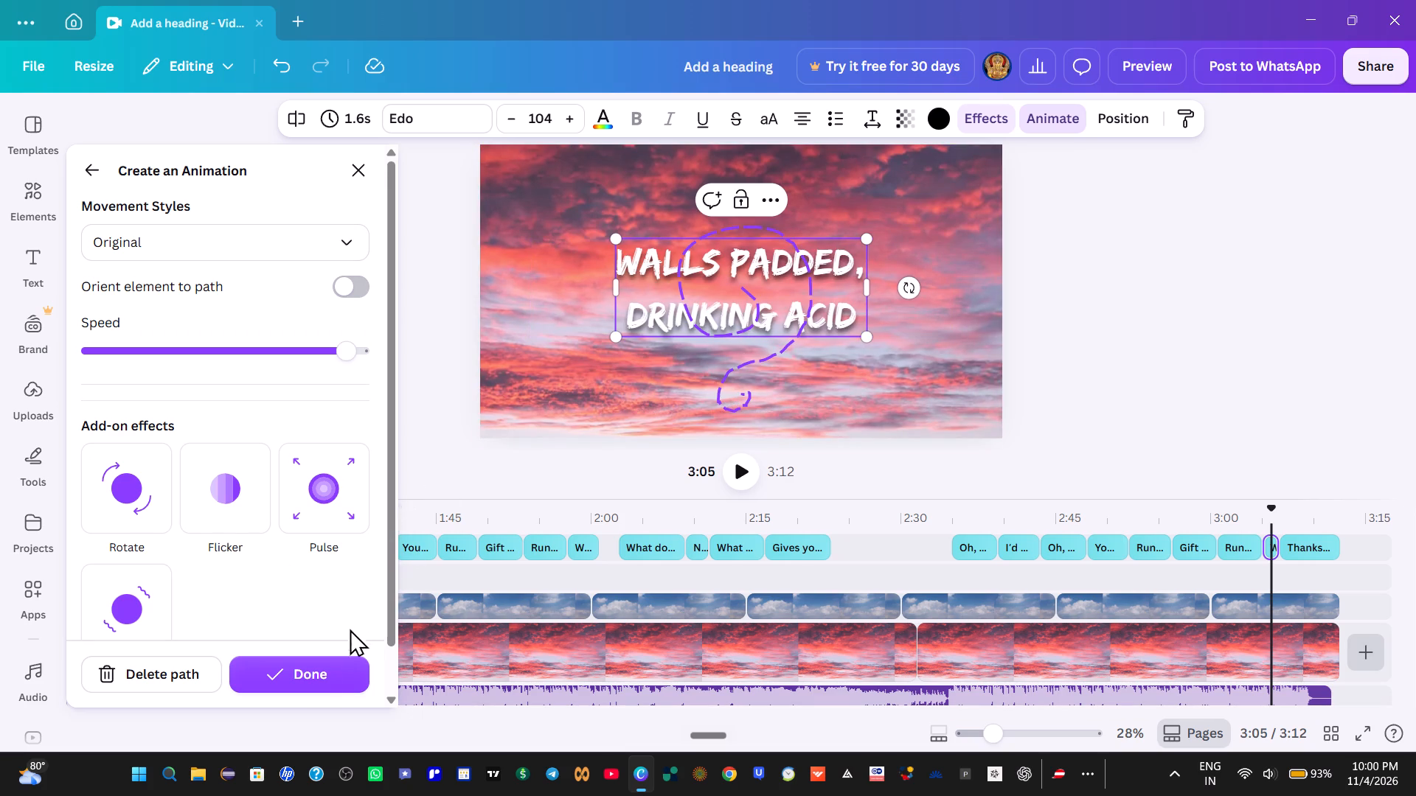
pyautogui.click(316, 673)
# Replay the ending from about 3:03.6 to check the "Walls padded" caption's custom motion, and reselect that caption's clip.
pyautogui.click(1249, 521)
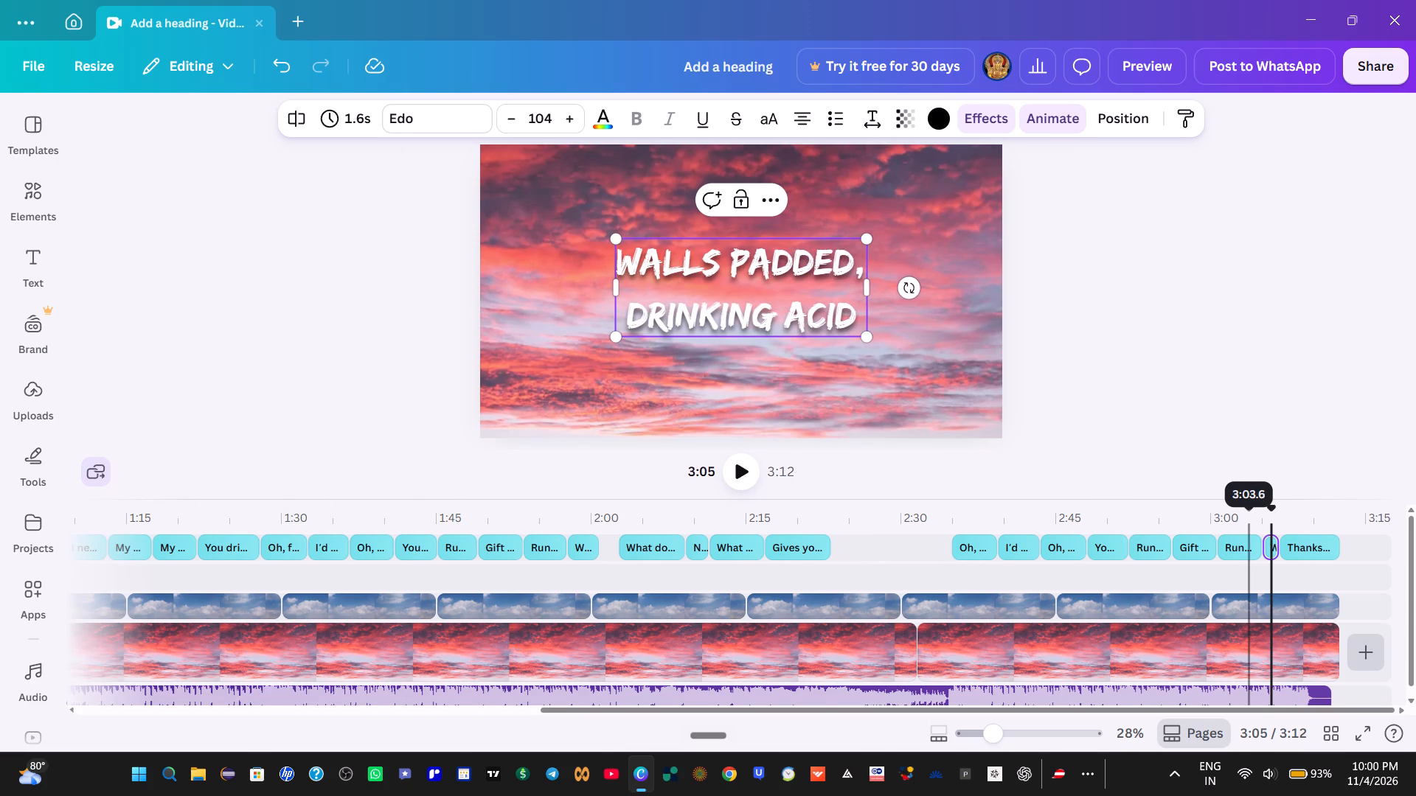
pyautogui.press('space')
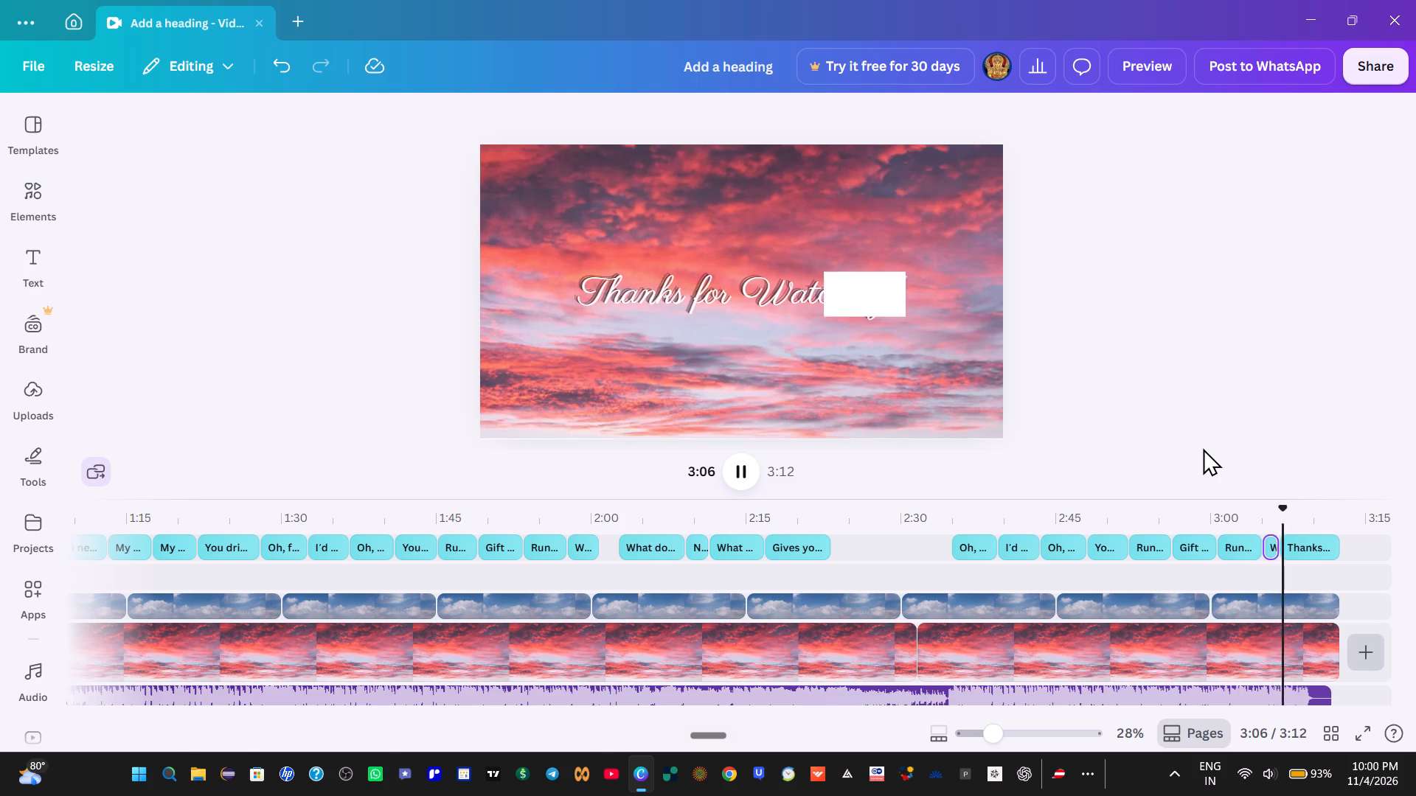
pyautogui.click(1271, 552)
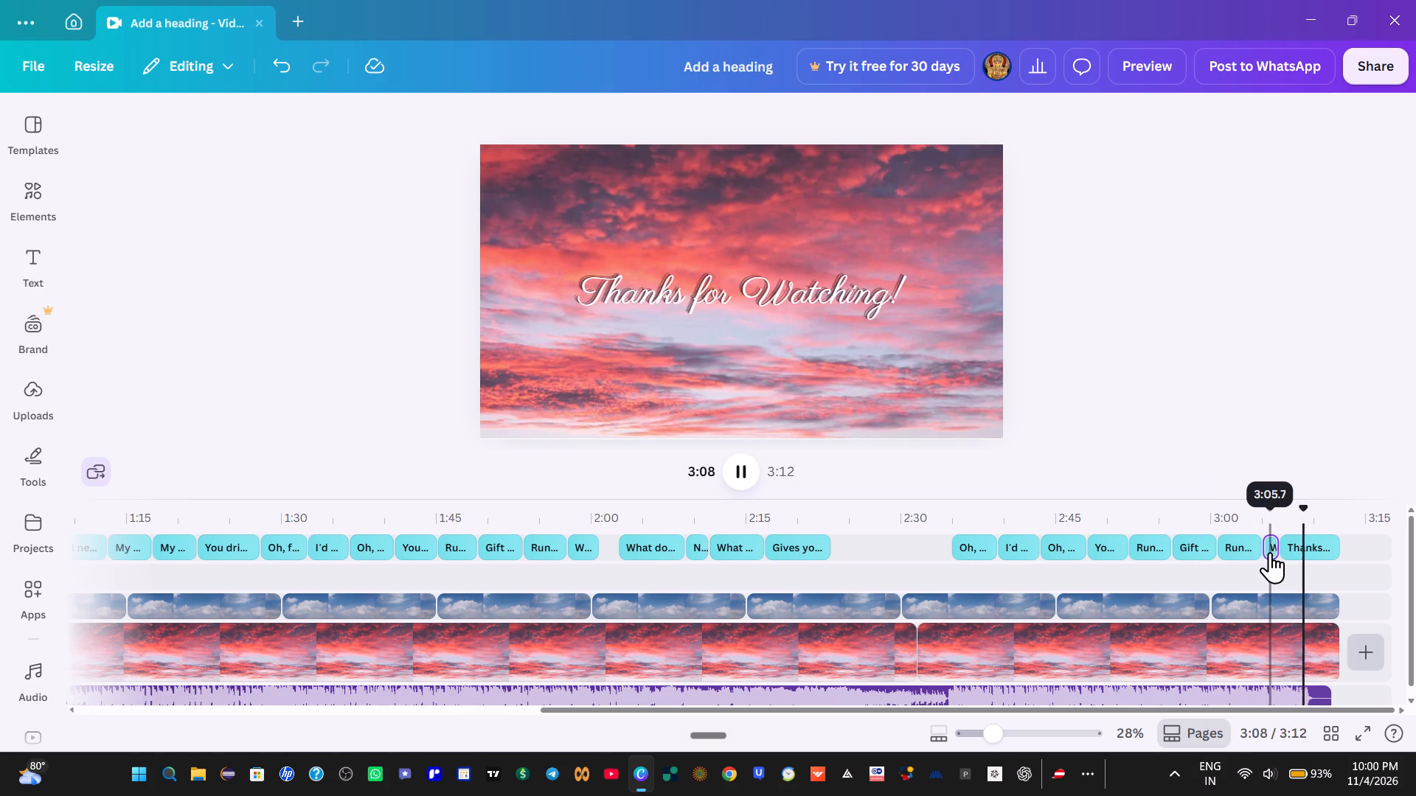
# Open the custom animation of the "Walls padded, drinking acid" caption and delete its existing looping motion path.
pyautogui.click(1071, 114)
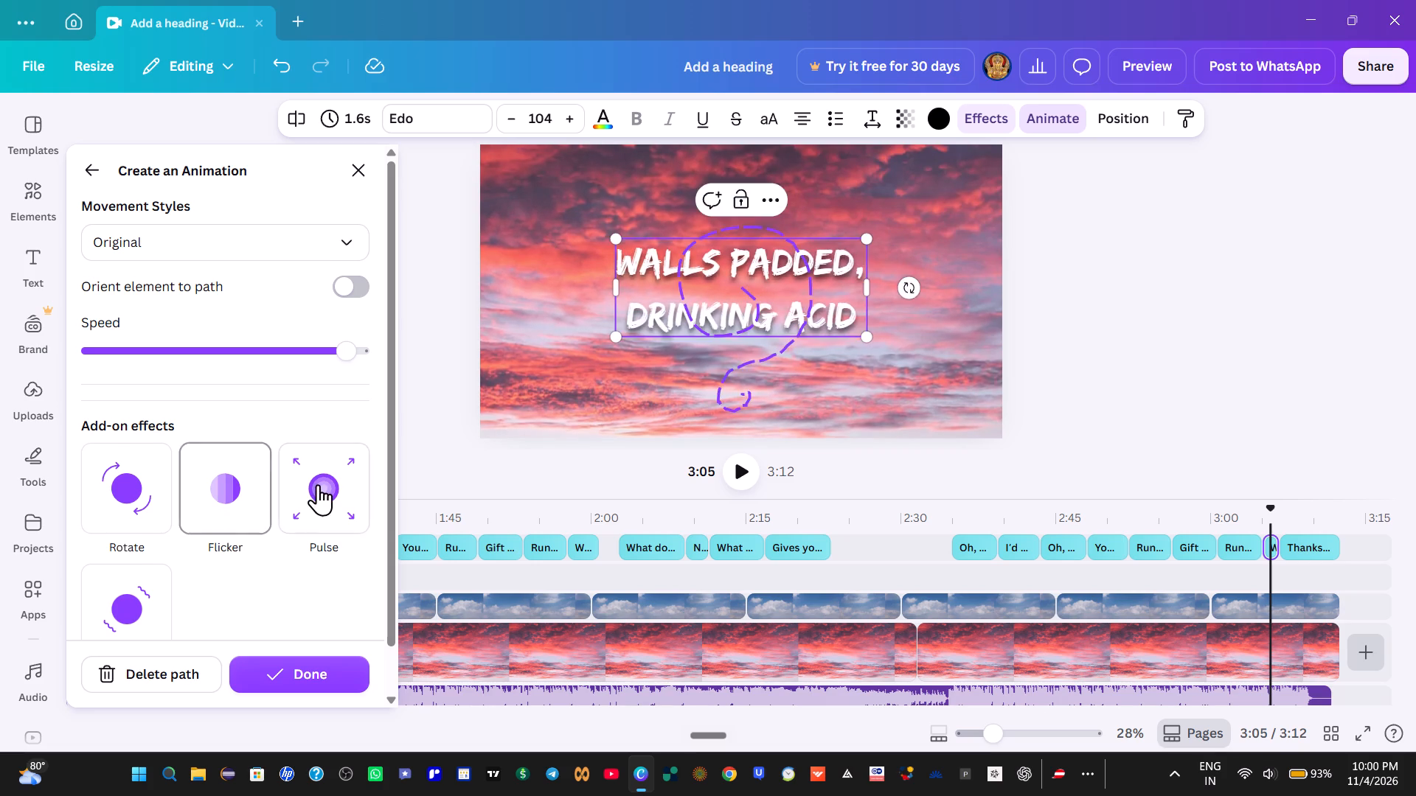
pyautogui.scroll(-2, 318, 483)
pyautogui.scroll(-6, 259, 457)
pyautogui.click(191, 678)
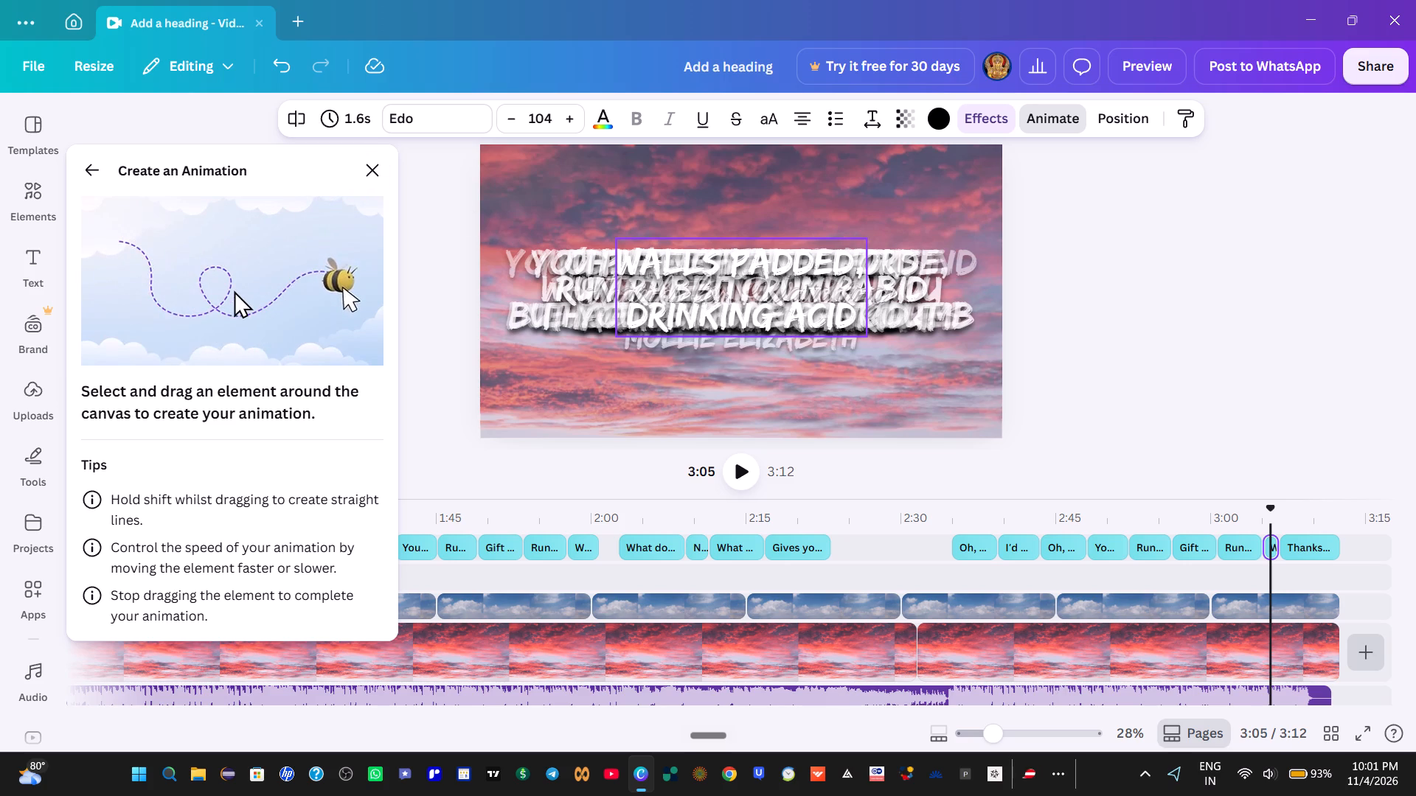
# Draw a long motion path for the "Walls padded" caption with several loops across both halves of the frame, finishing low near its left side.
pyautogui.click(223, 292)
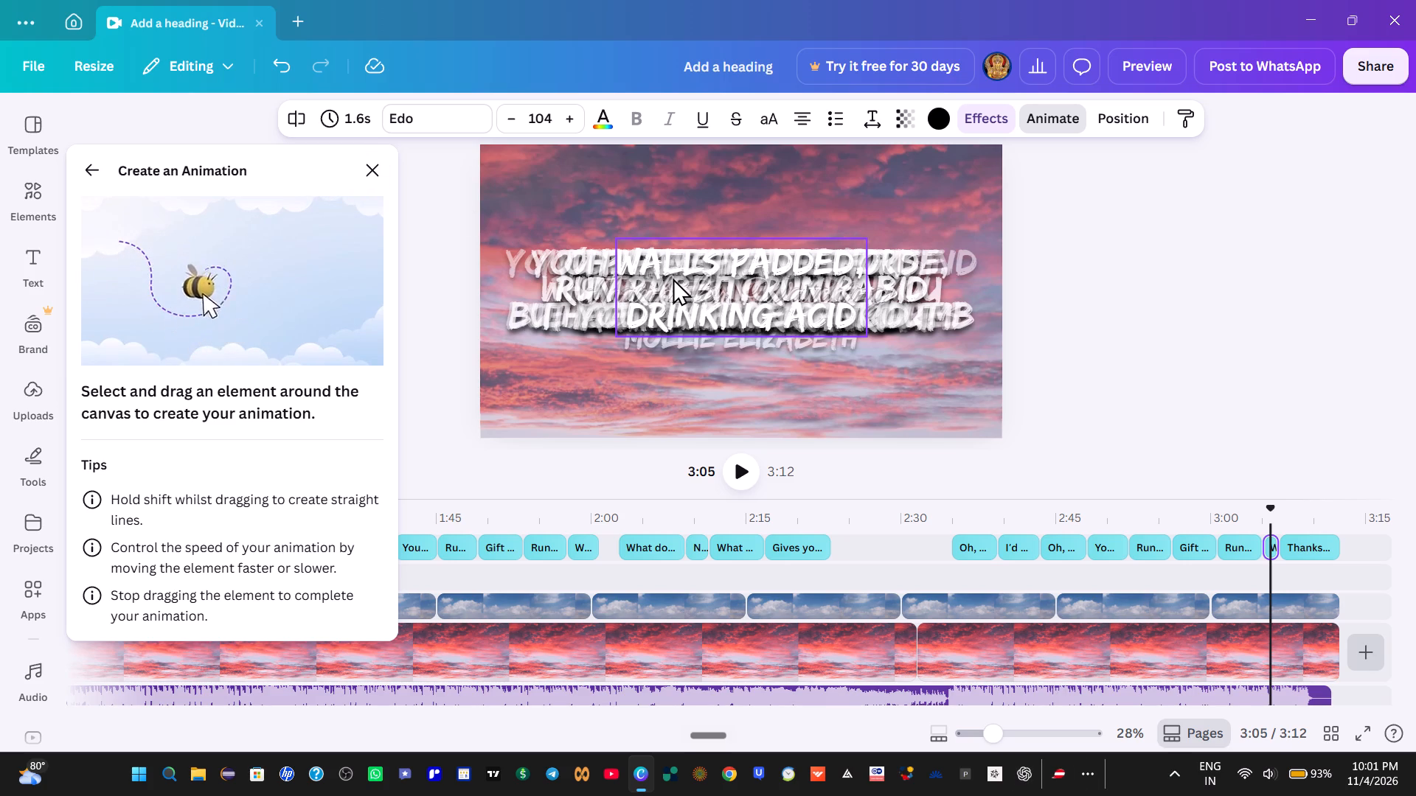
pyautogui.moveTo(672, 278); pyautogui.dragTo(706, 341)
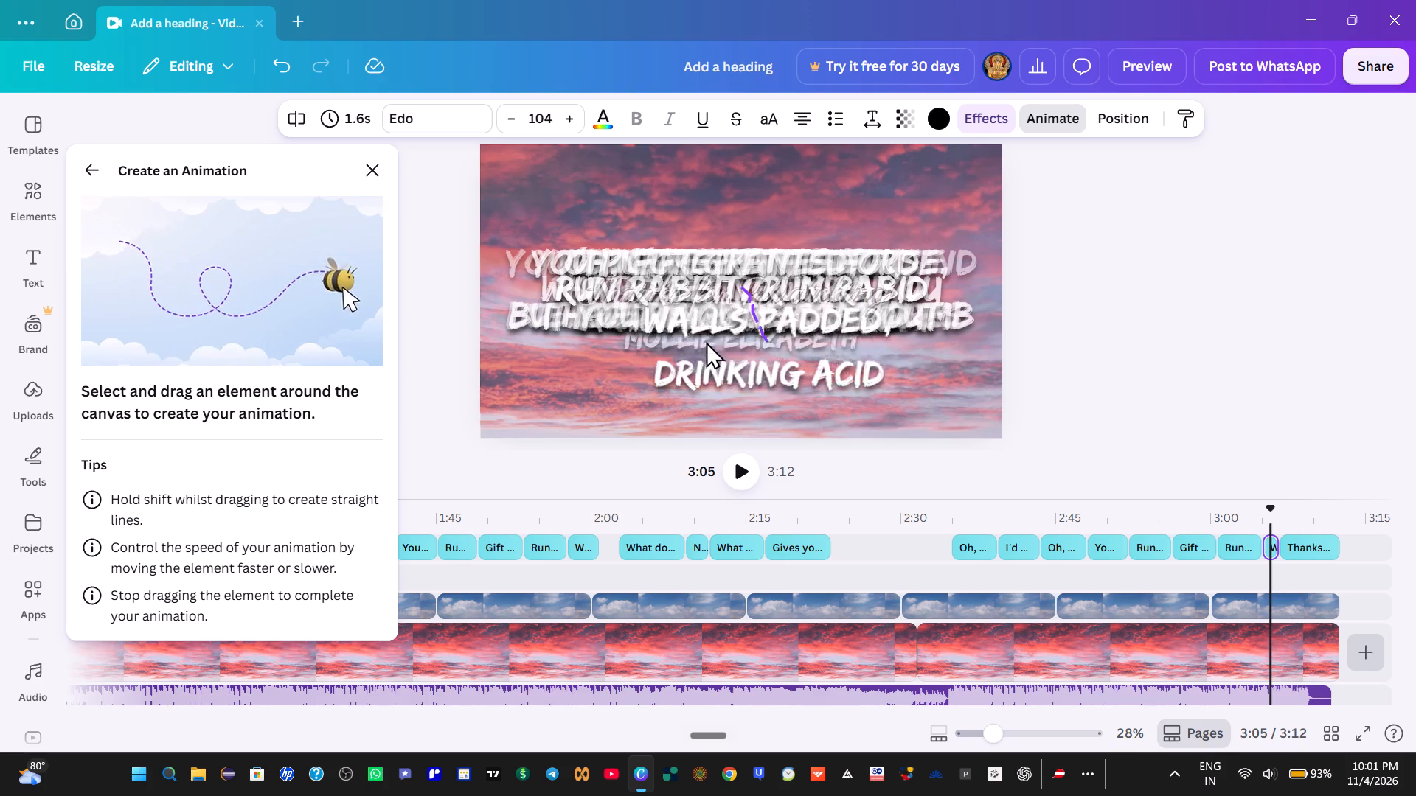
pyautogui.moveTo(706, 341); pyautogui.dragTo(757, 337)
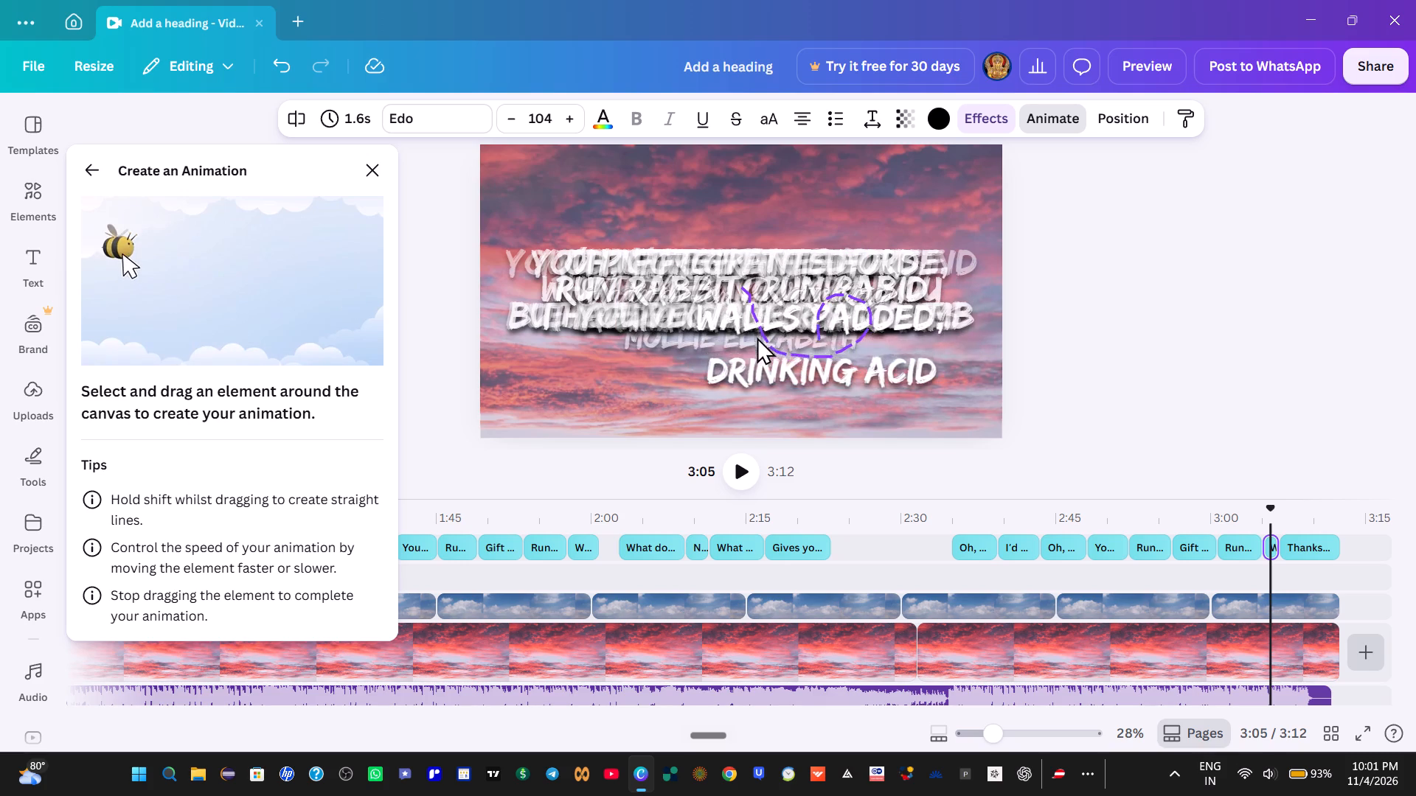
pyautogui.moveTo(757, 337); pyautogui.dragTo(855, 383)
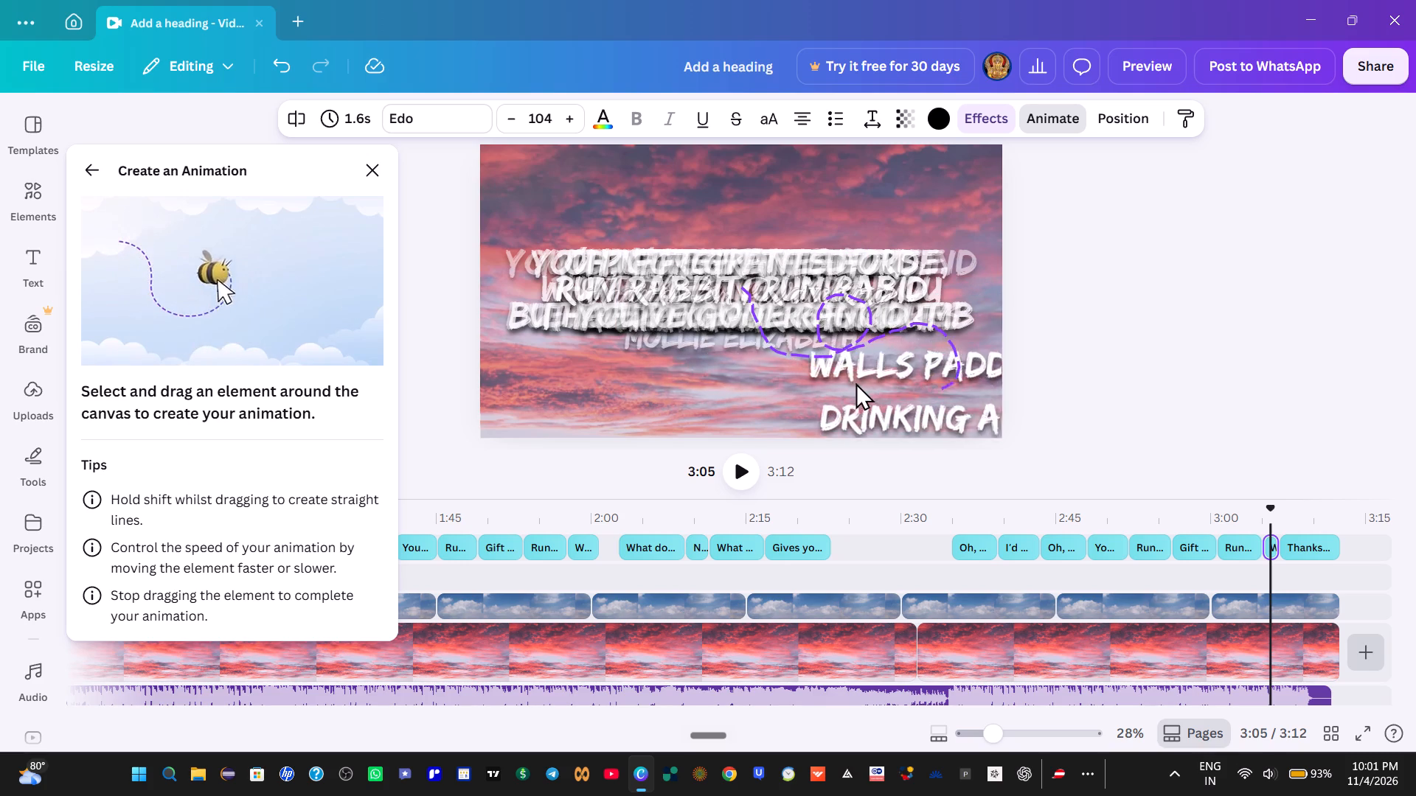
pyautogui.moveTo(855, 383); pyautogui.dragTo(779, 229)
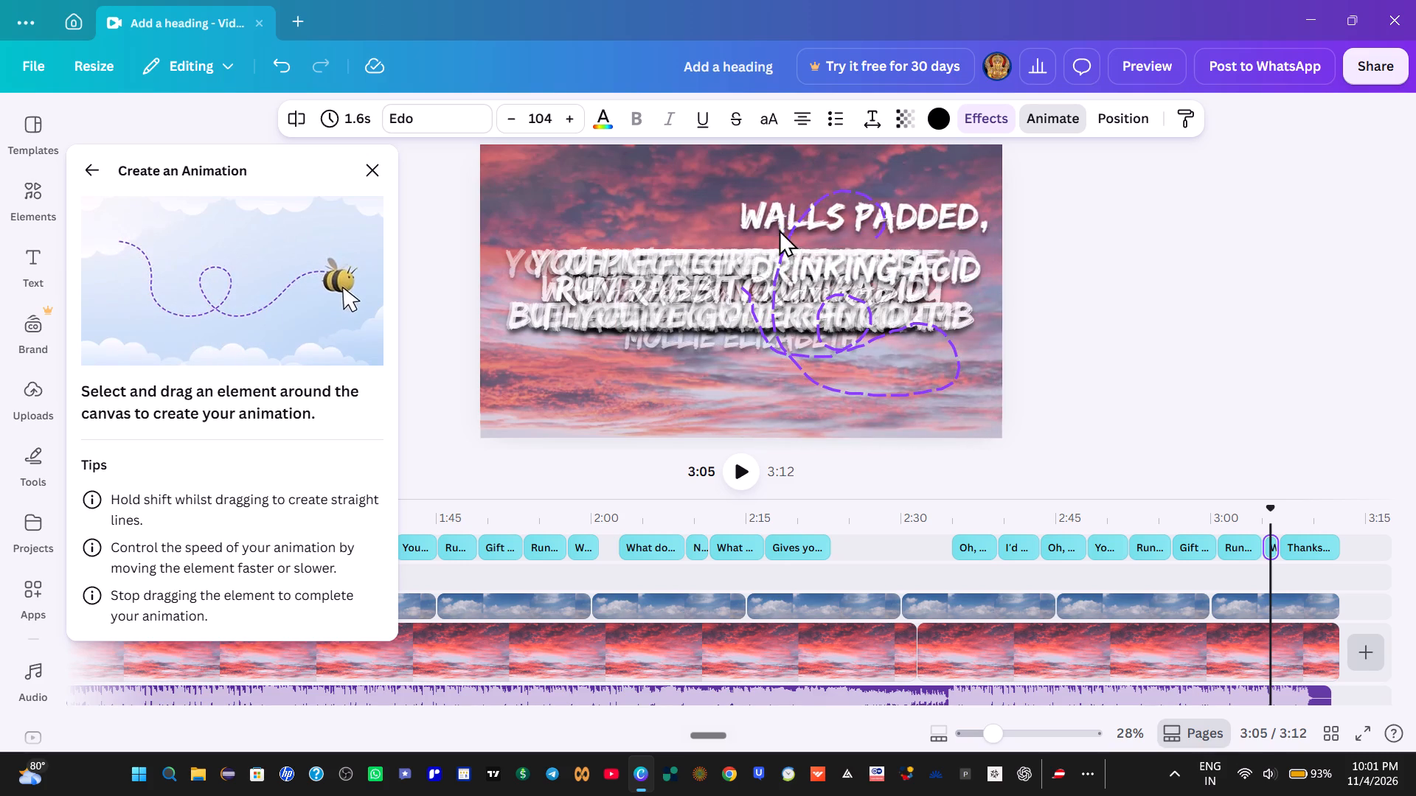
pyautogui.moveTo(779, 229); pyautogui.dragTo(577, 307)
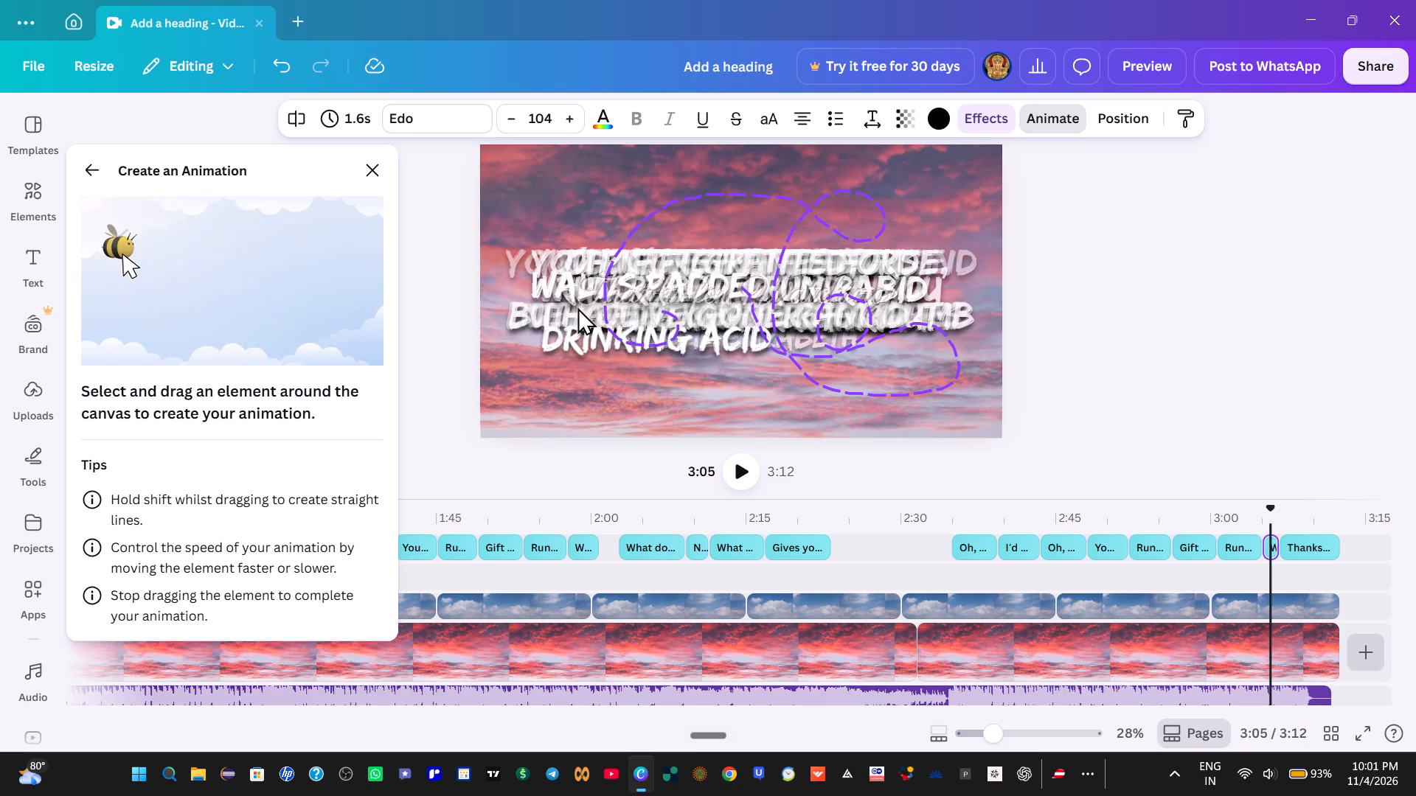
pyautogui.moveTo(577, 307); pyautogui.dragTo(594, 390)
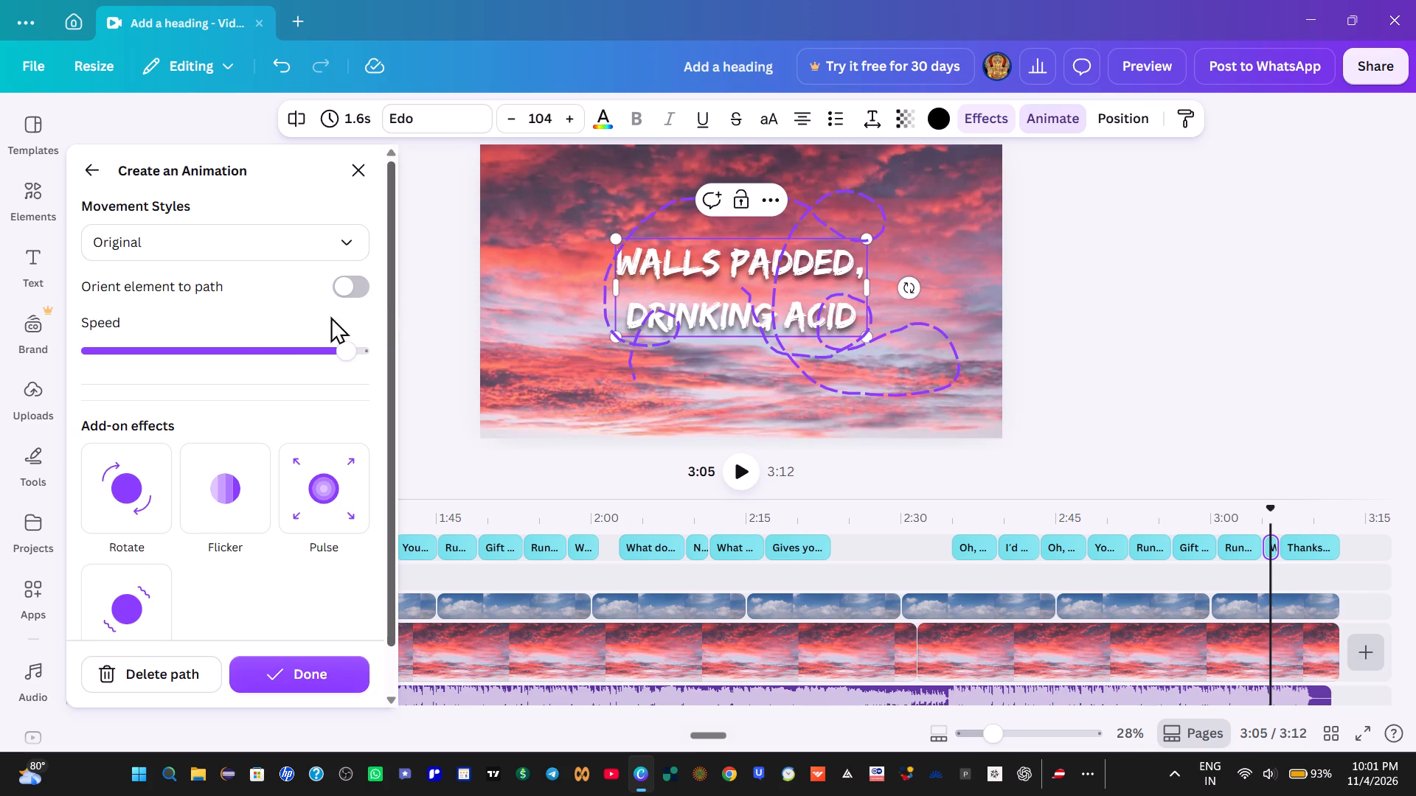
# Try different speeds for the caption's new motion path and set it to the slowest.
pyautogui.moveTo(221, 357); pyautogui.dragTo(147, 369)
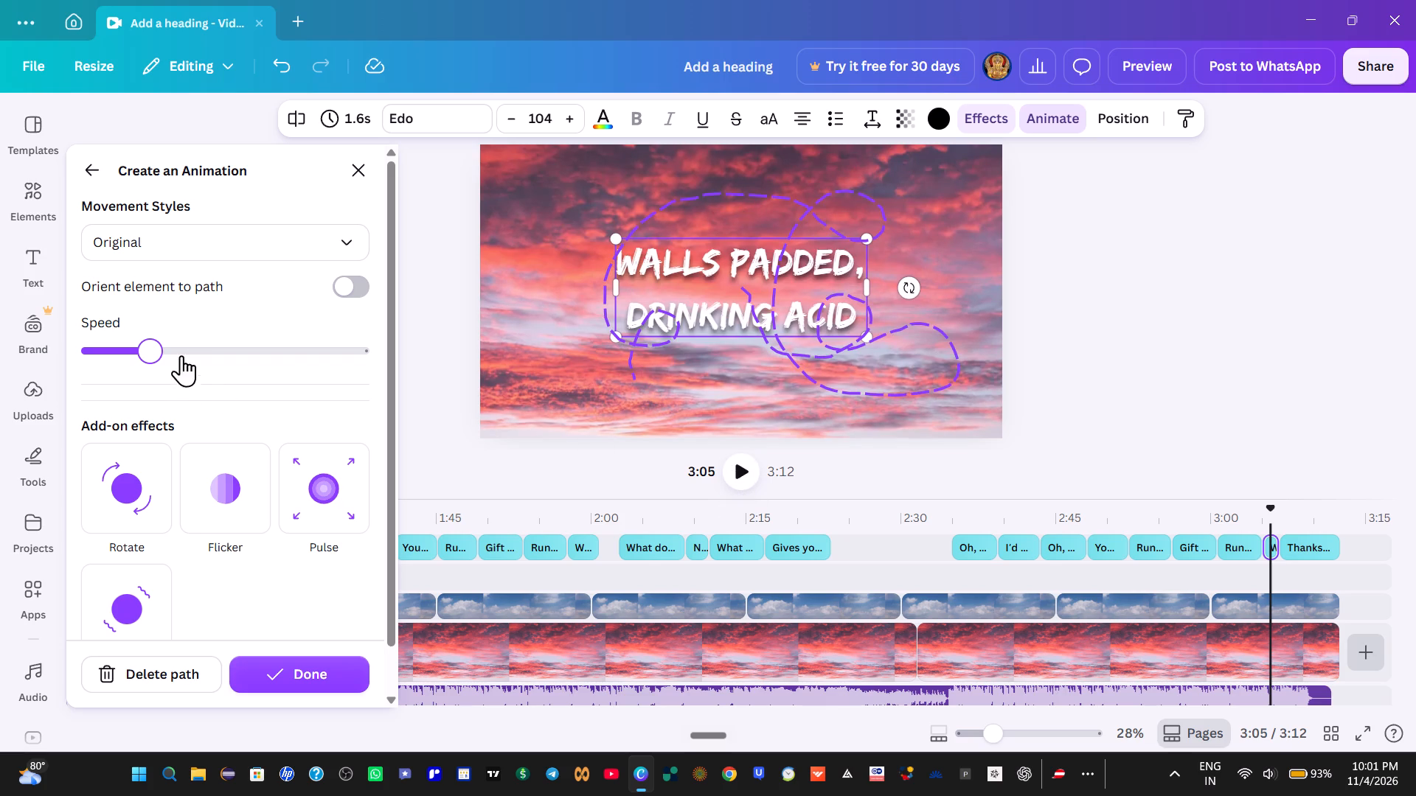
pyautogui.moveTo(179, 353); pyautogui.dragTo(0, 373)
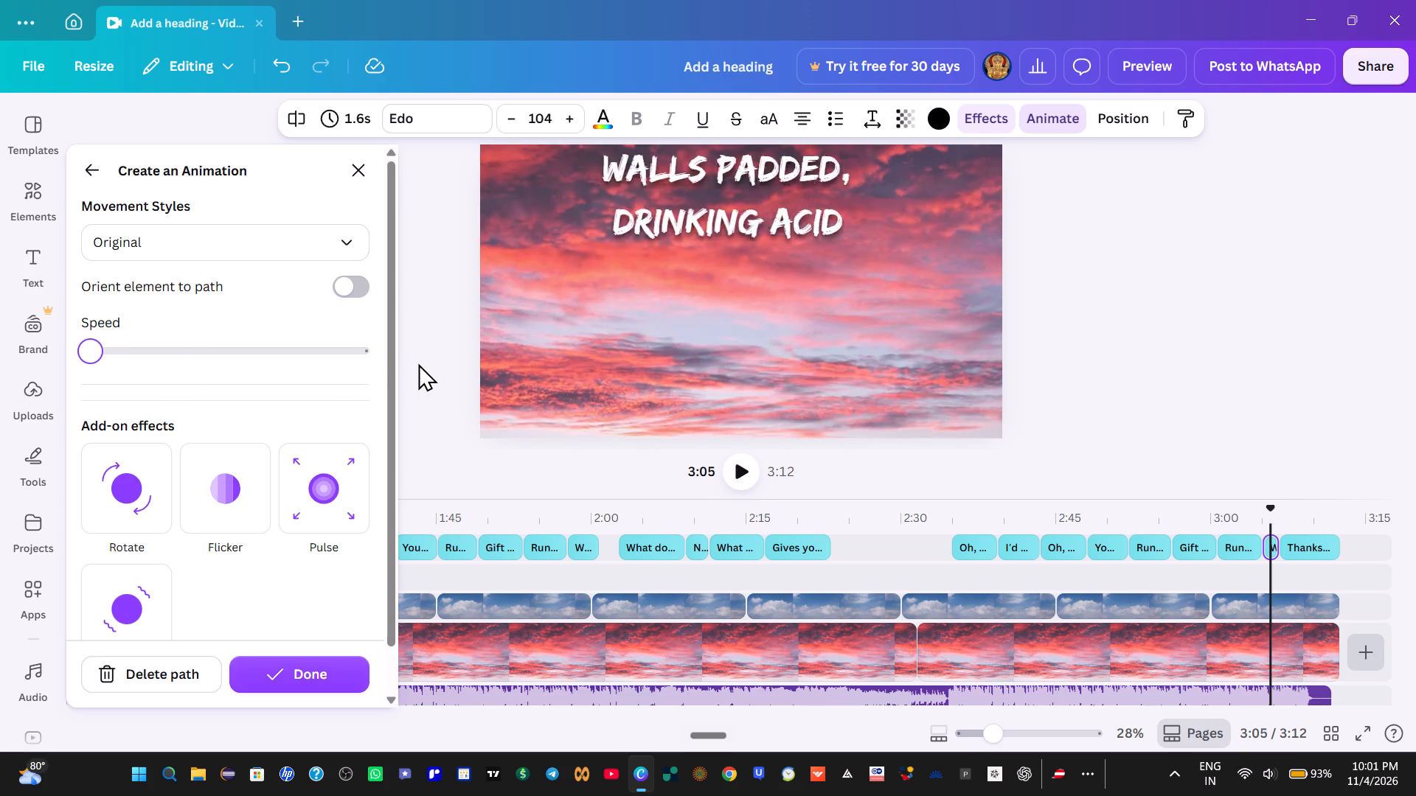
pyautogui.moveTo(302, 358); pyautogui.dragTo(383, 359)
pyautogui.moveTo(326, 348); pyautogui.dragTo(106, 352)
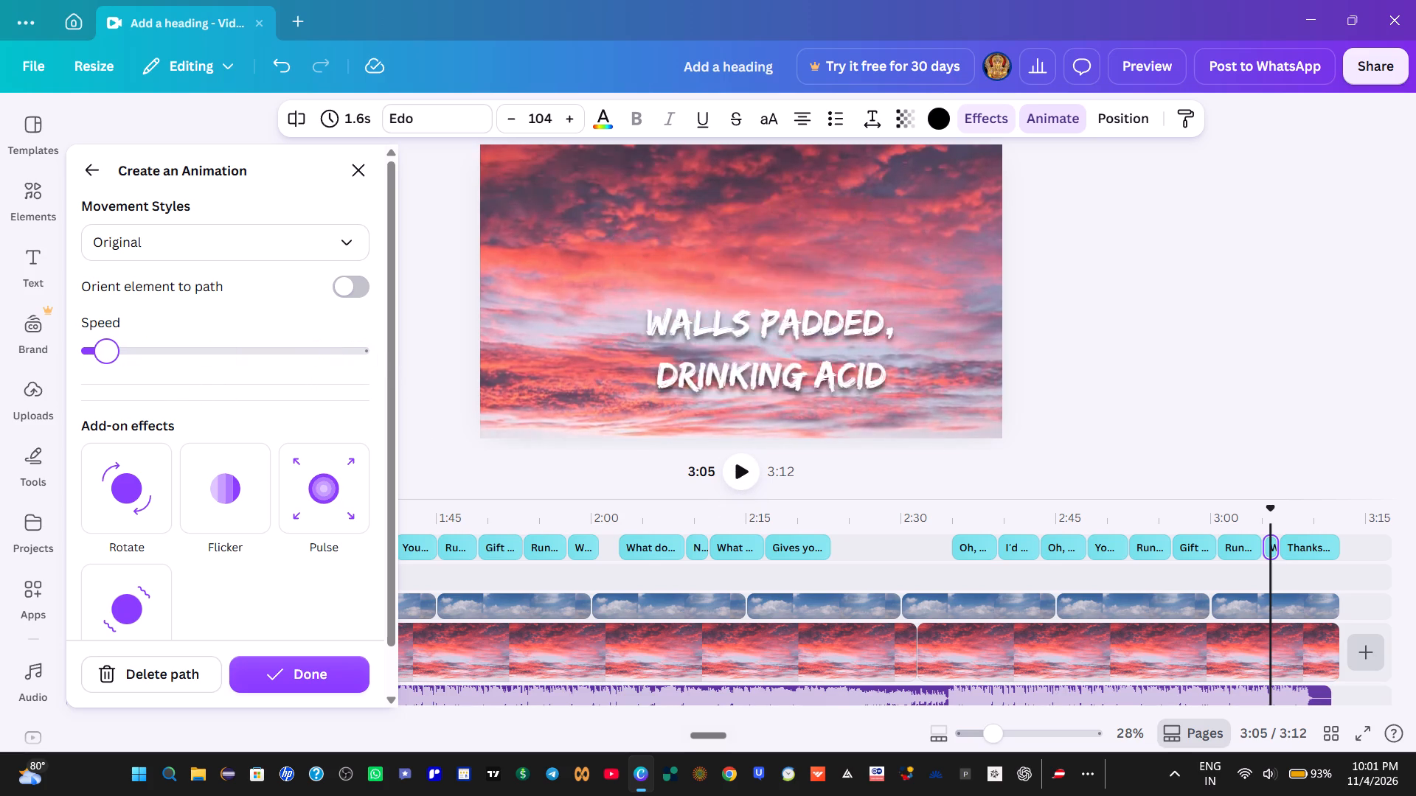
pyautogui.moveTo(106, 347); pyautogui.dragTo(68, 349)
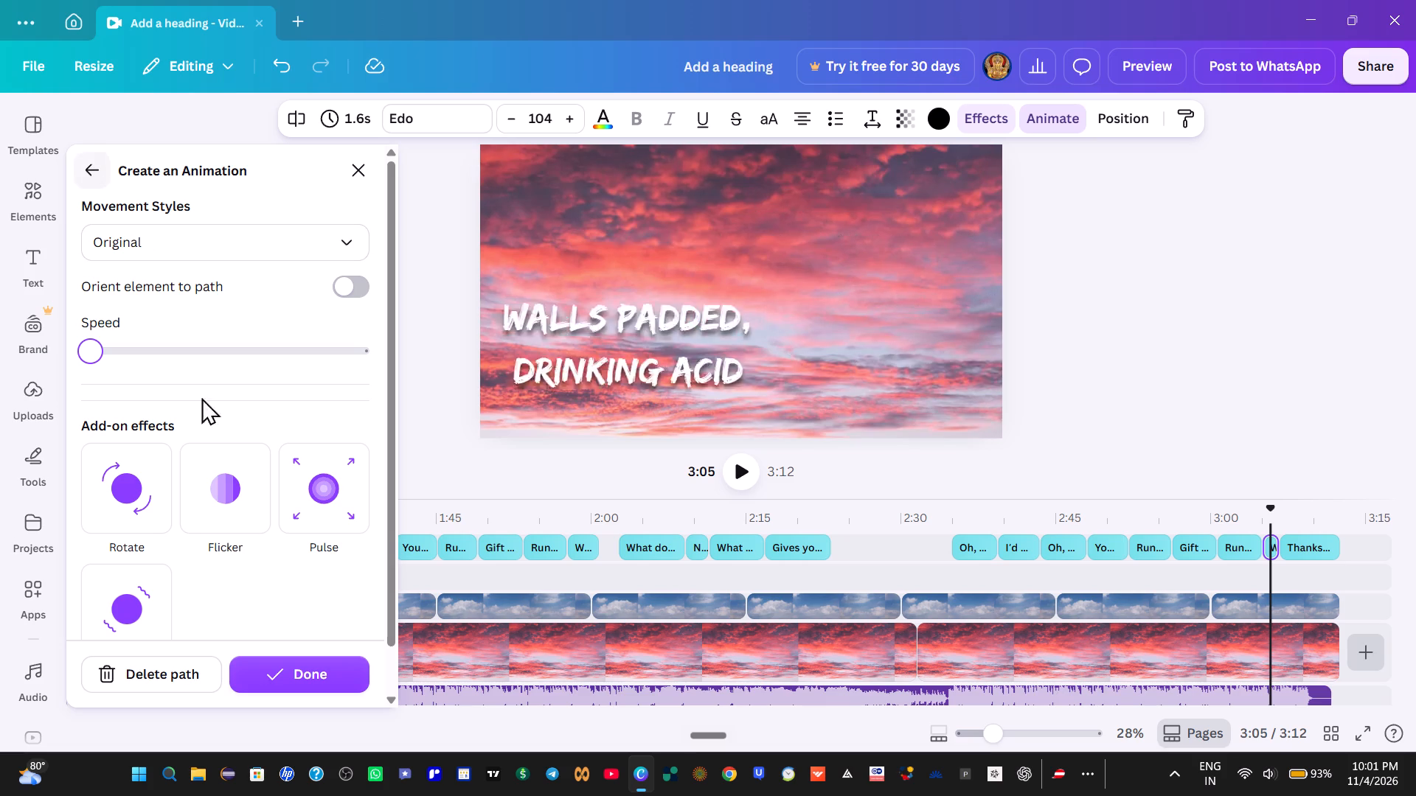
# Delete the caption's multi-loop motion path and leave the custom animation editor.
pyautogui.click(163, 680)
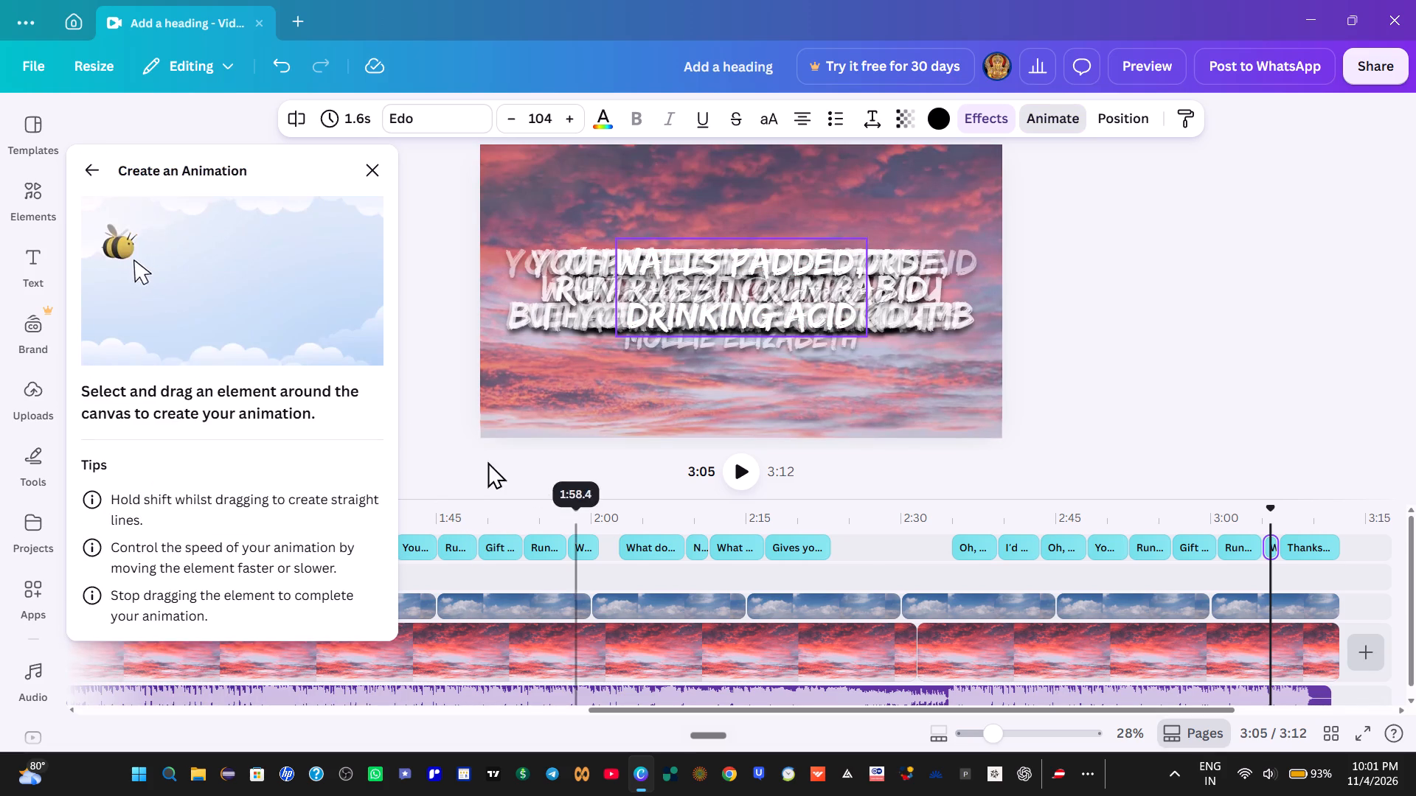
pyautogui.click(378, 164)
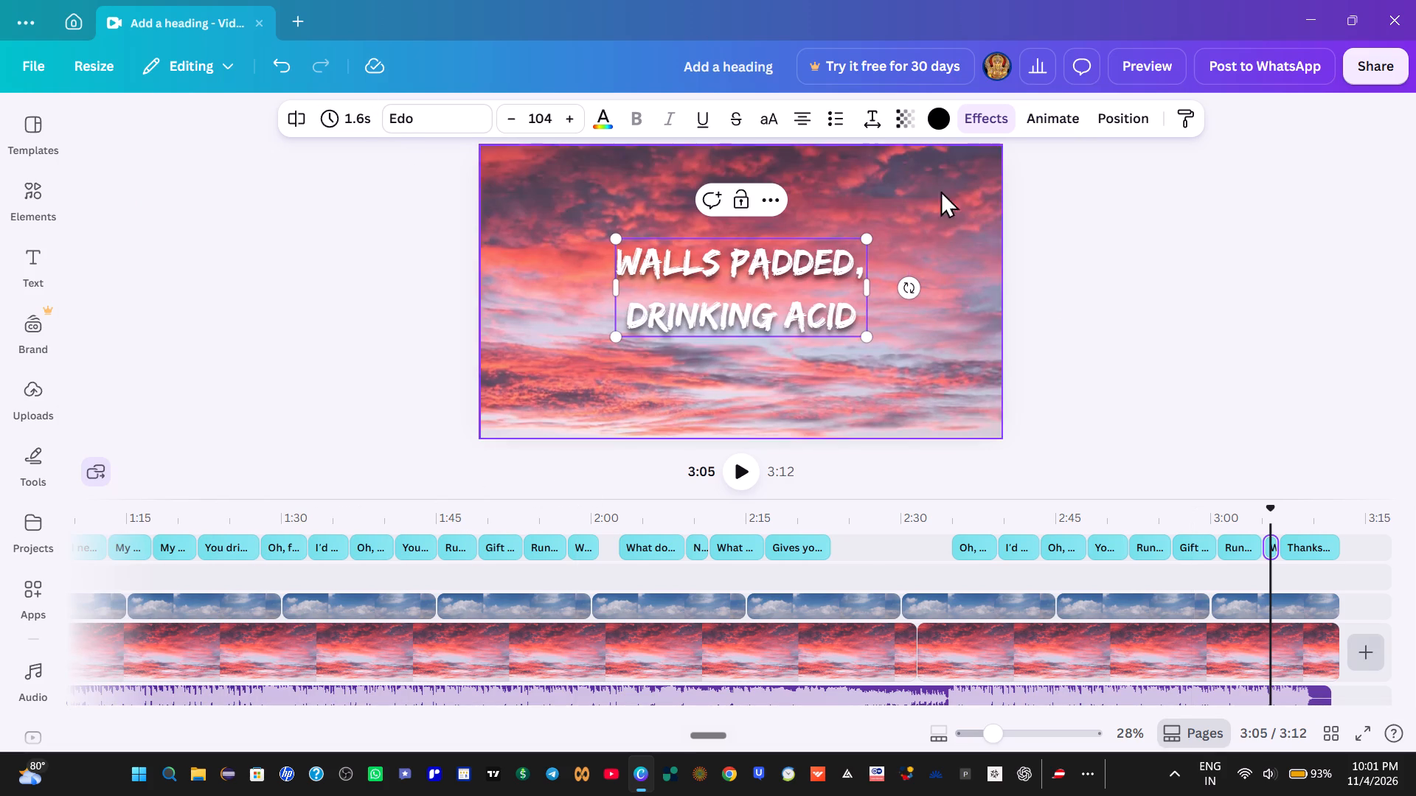
# Replay the ending from about 3:03.8, 3:02 and 3:06.6 to check how the last captions are timed against the audio.
pyautogui.click(1214, 354)
pyautogui.click(714, 287)
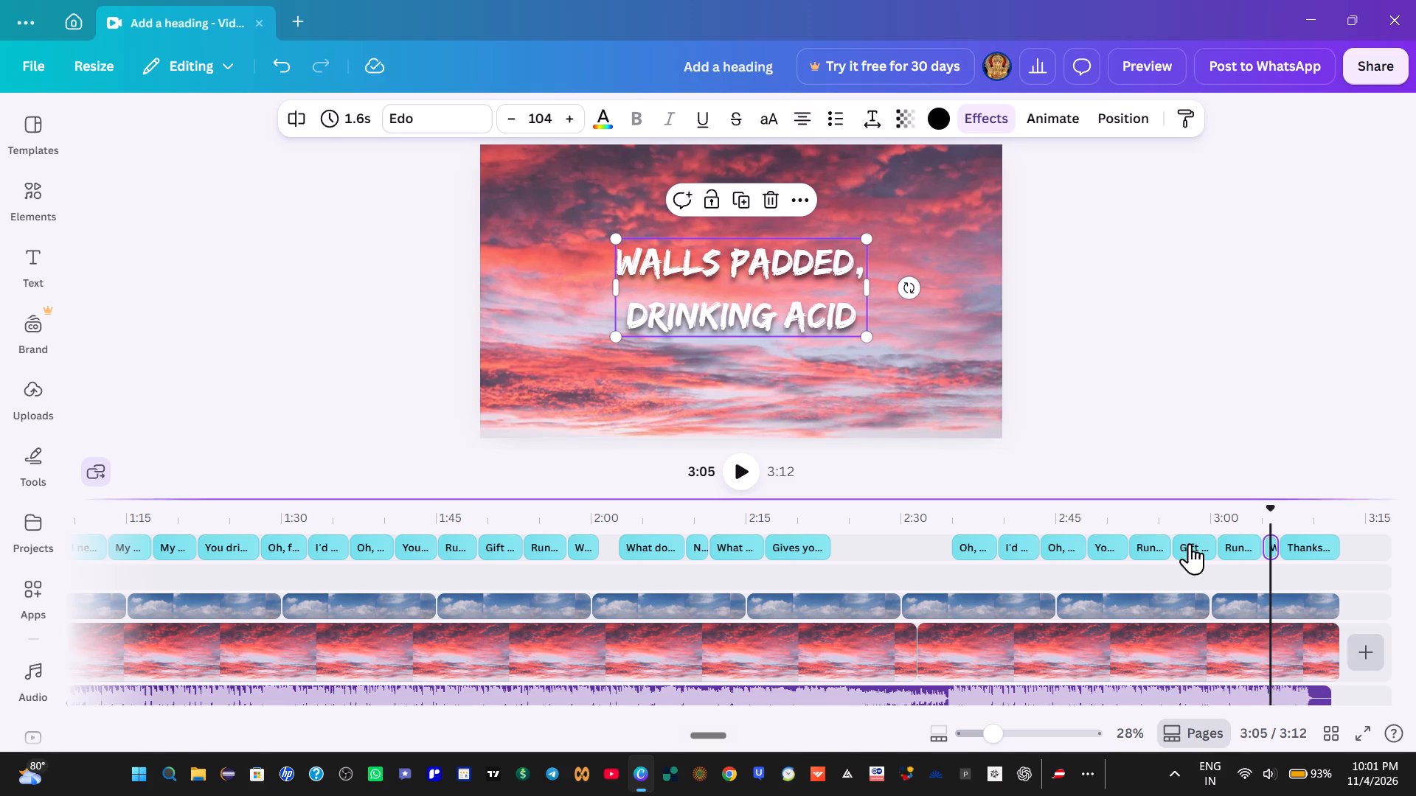
pyautogui.click(1251, 540)
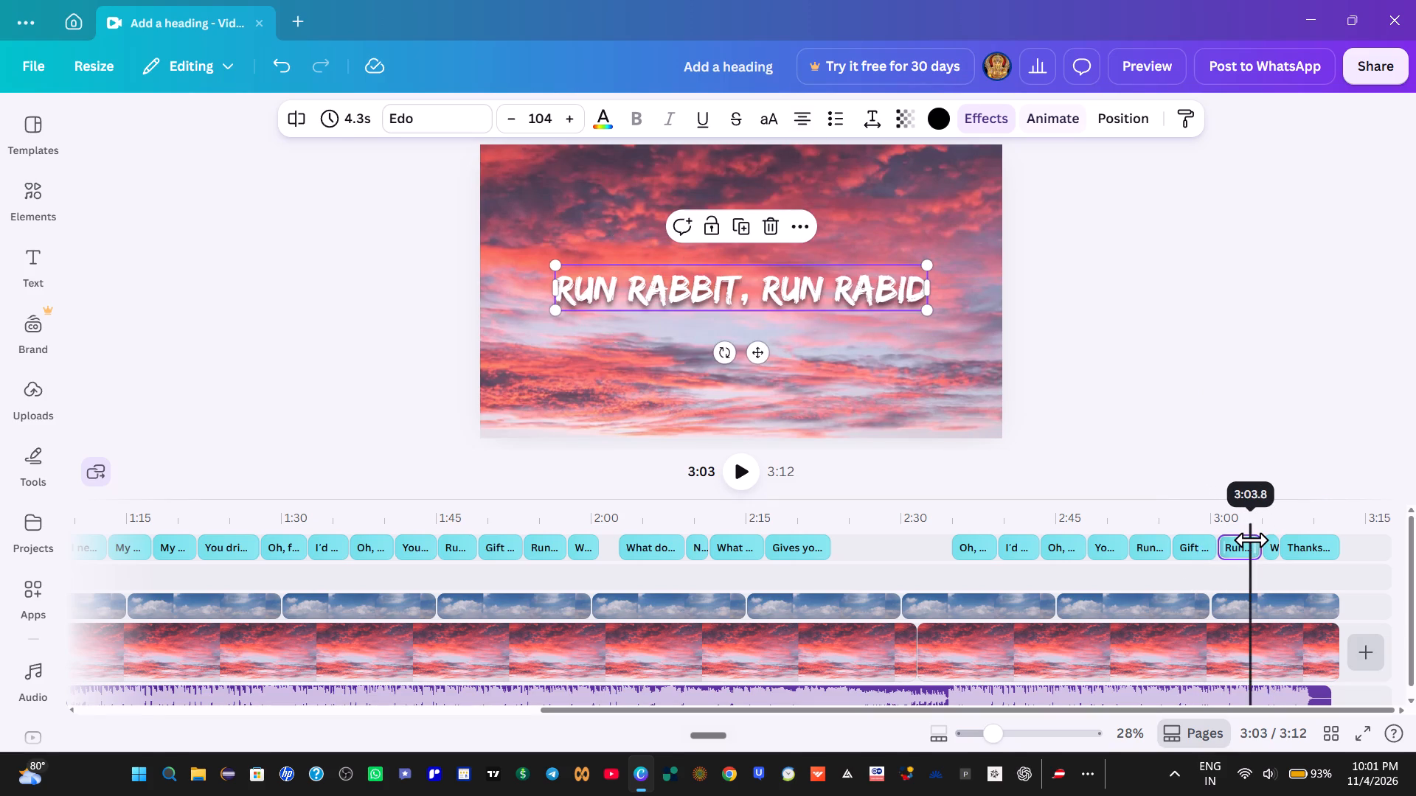
pyautogui.press('space')
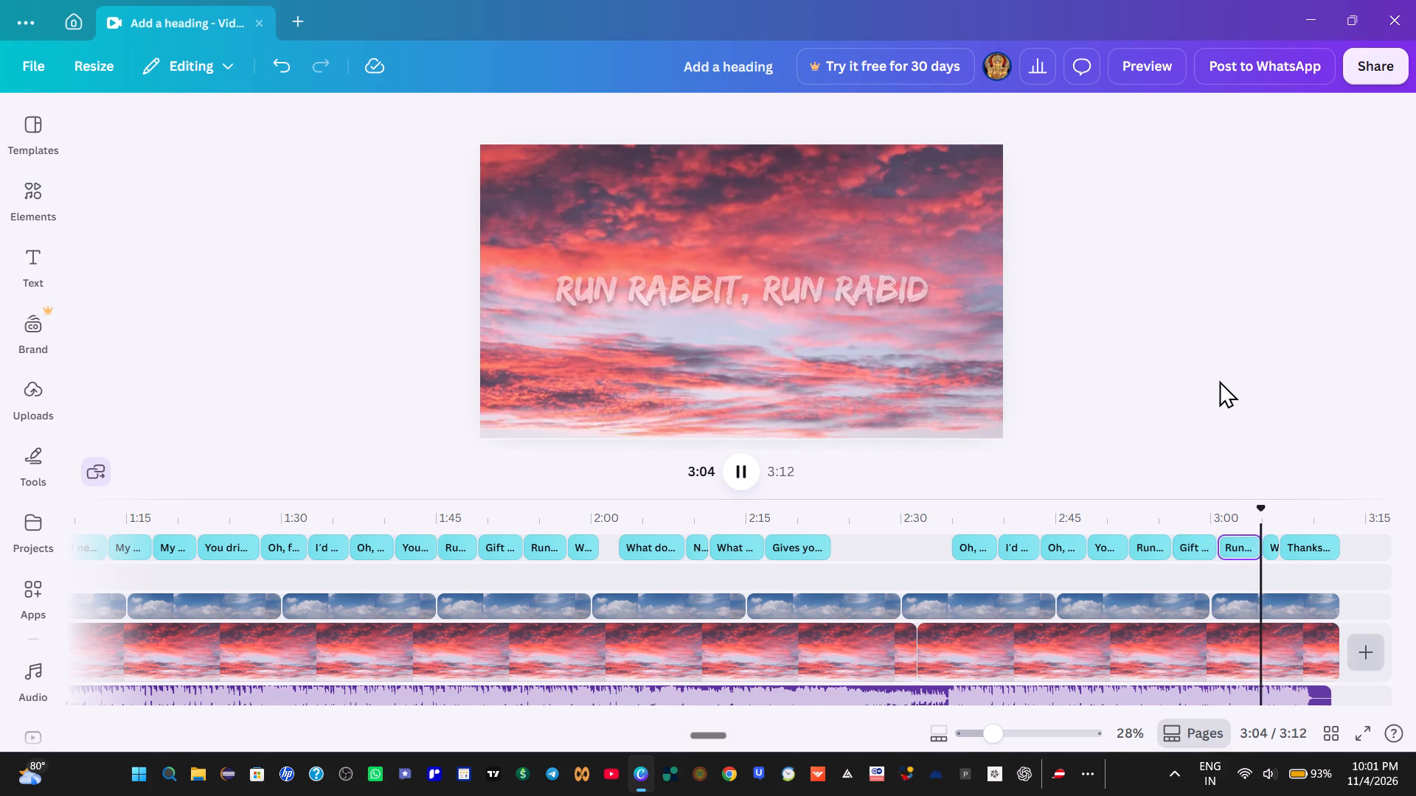
pyautogui.click(1235, 538)
pyautogui.press('space')
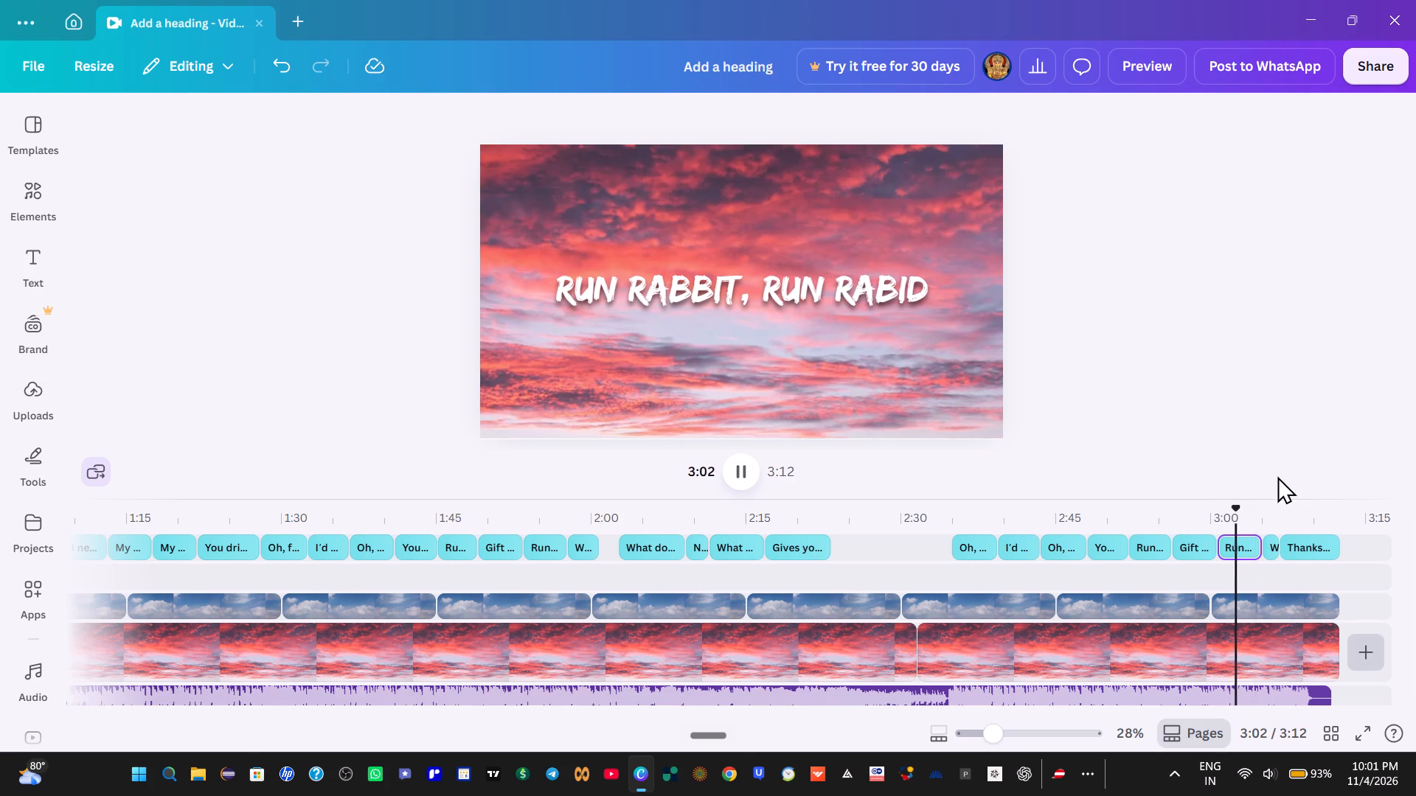
pyautogui.press('space')
pyautogui.press('space')
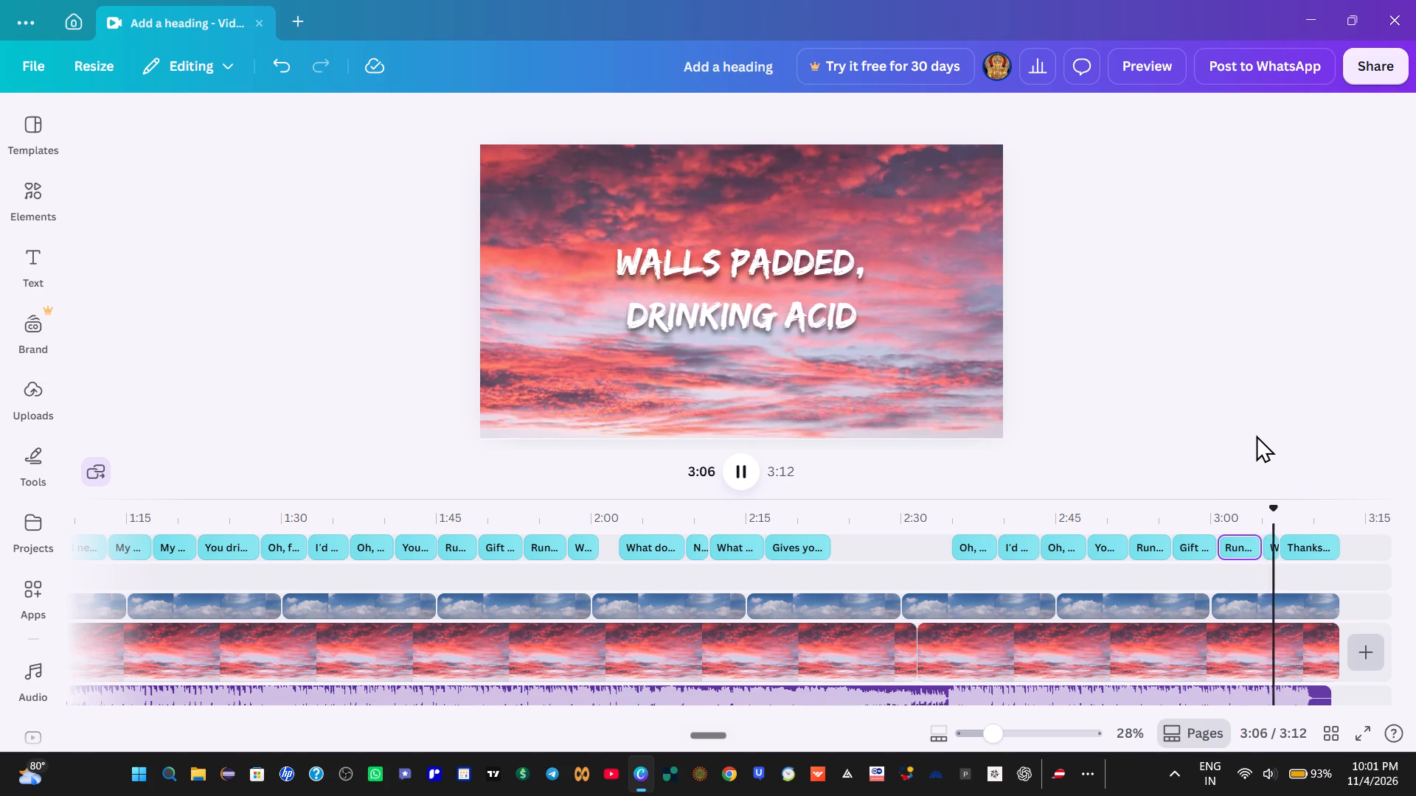
pyautogui.click(1280, 529)
pyautogui.press('space')
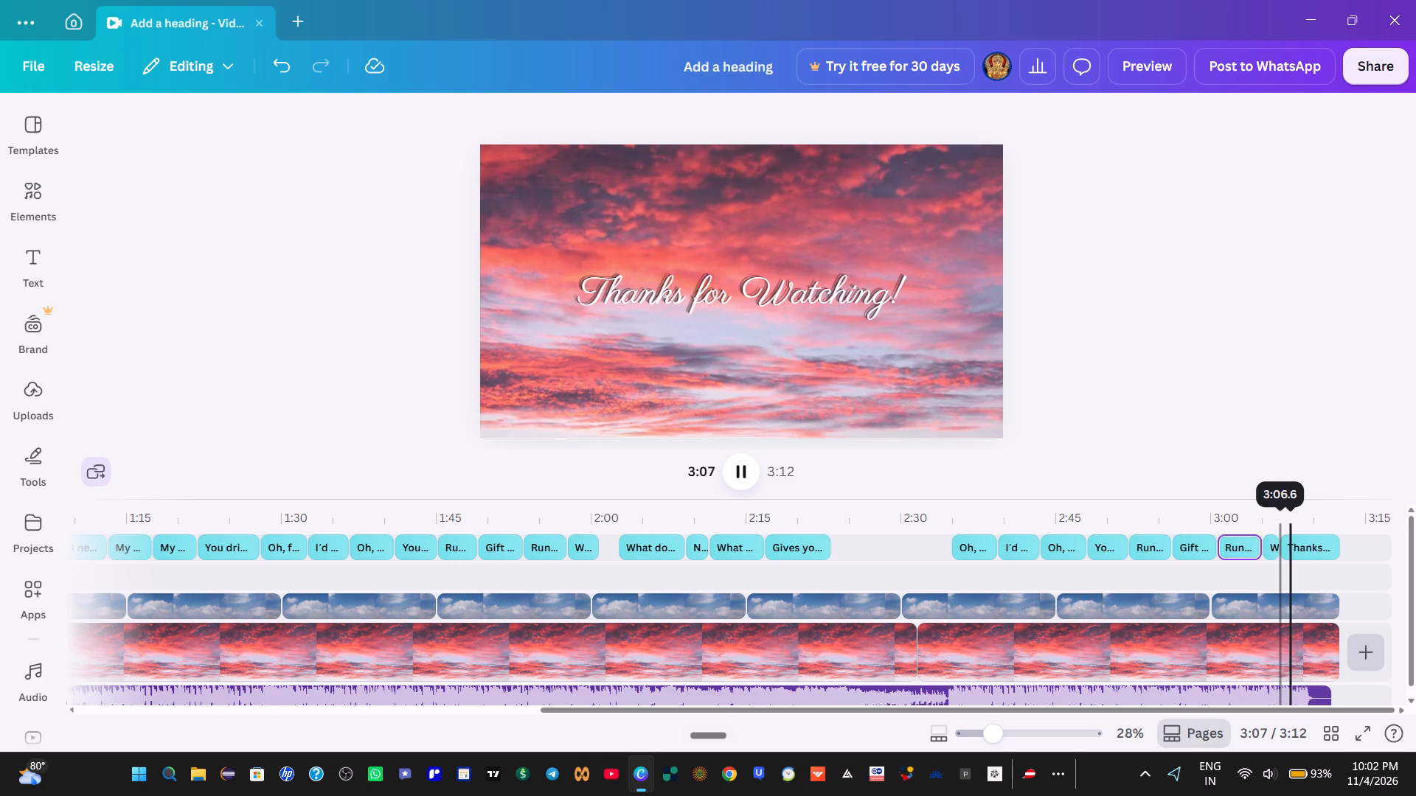
pyautogui.press('space')
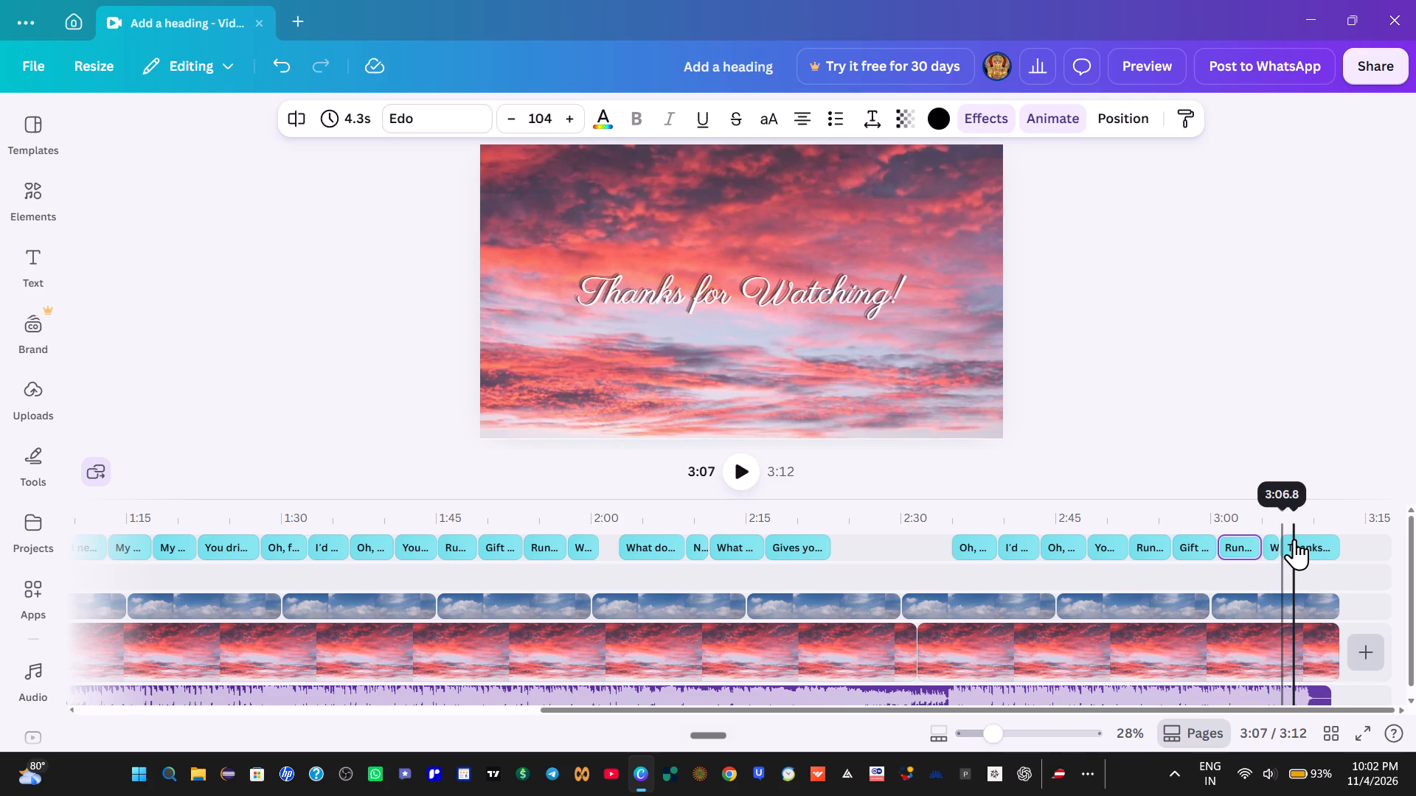
# Trim the start of the "Thanks for Watching!" clip and extend the "Walls padded" clip to 3.1 s to meet it.
pyautogui.click(1294, 539)
pyautogui.moveTo(1283, 552); pyautogui.dragTo(1299, 553)
pyautogui.click(1275, 542)
pyautogui.moveTo(1276, 545); pyautogui.dragTo(1279, 545)
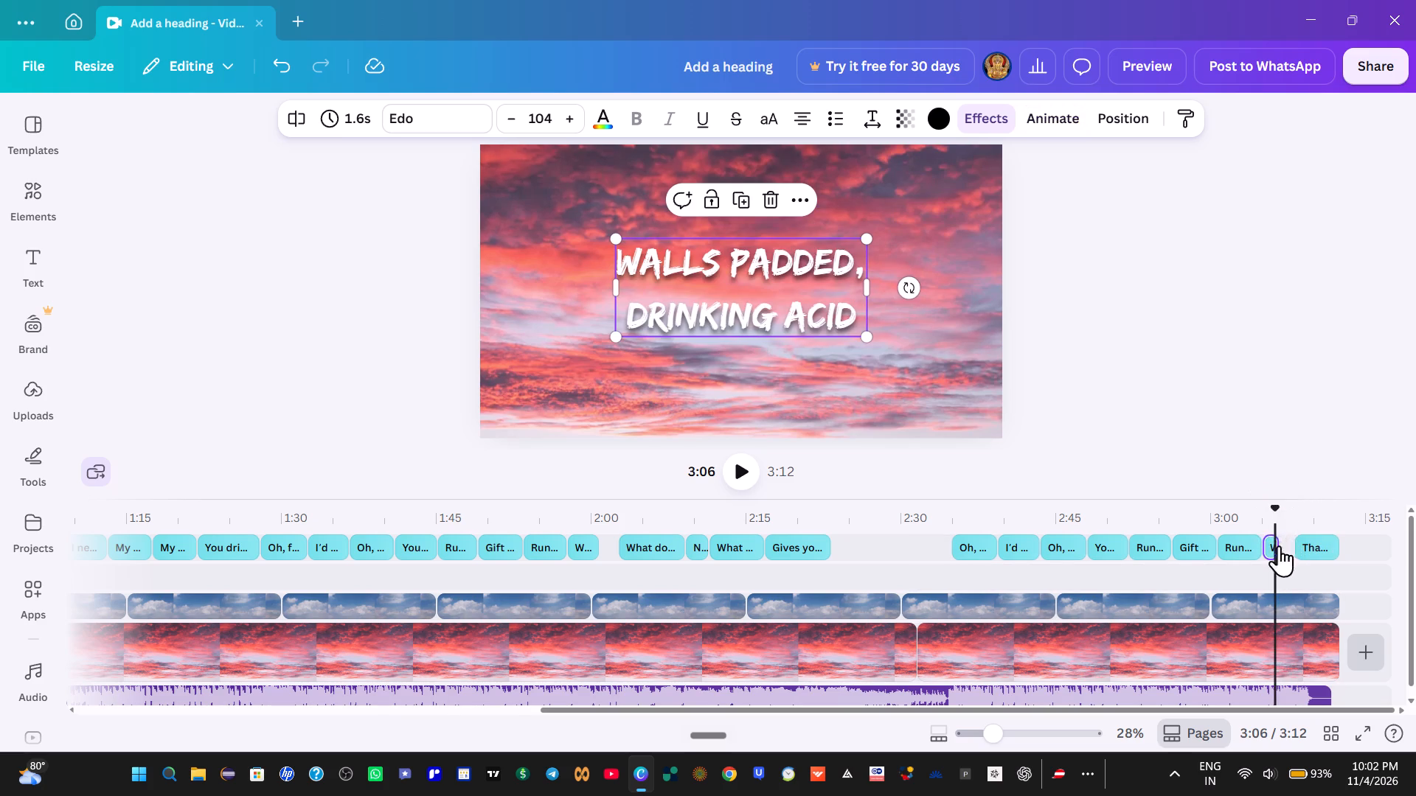
pyautogui.moveTo(1279, 545); pyautogui.dragTo(1288, 548)
pyautogui.click(1261, 526)
pyautogui.press('space')
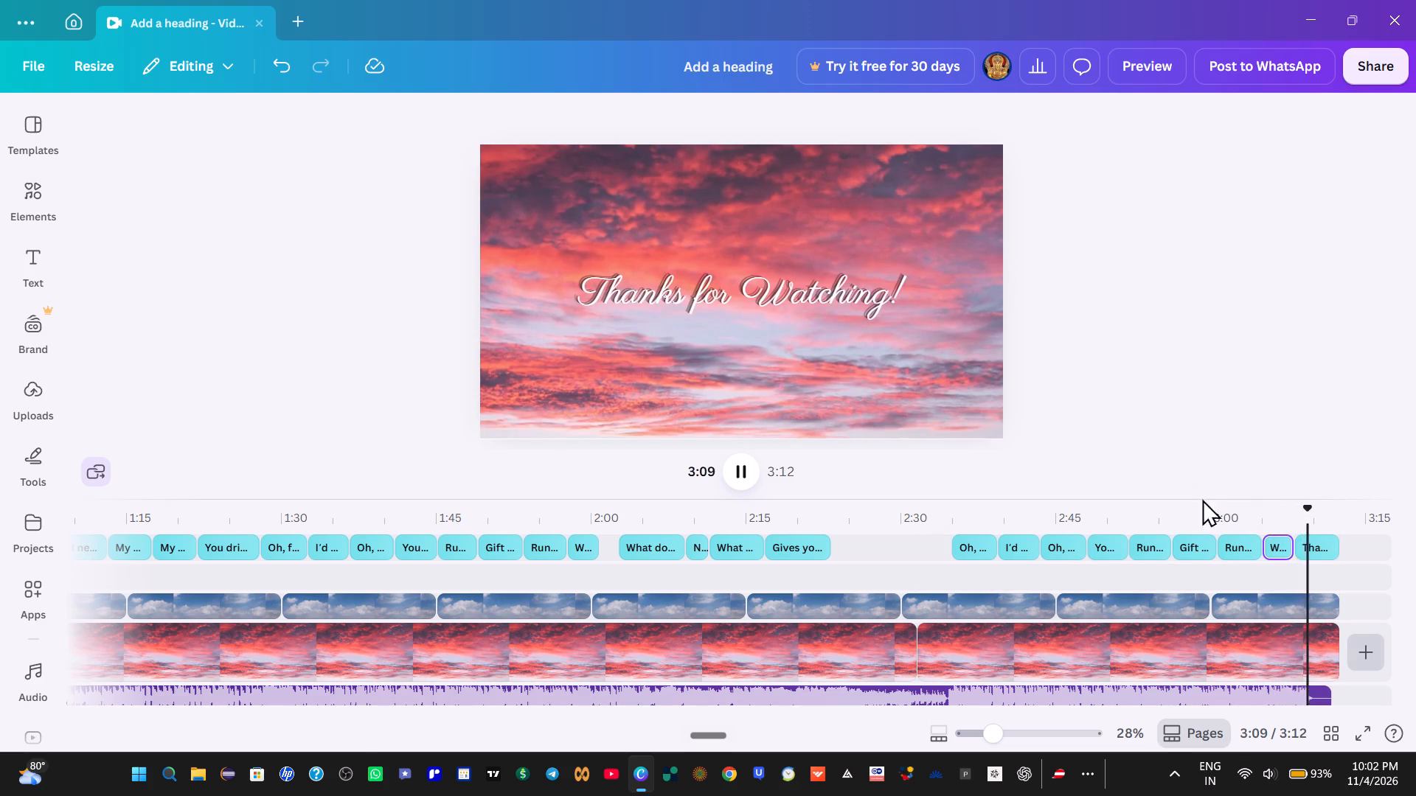
# Apply the Fade animation to the "Walls padded, drinking acid" caption and replay the ending to check it.
pyautogui.click(1285, 547)
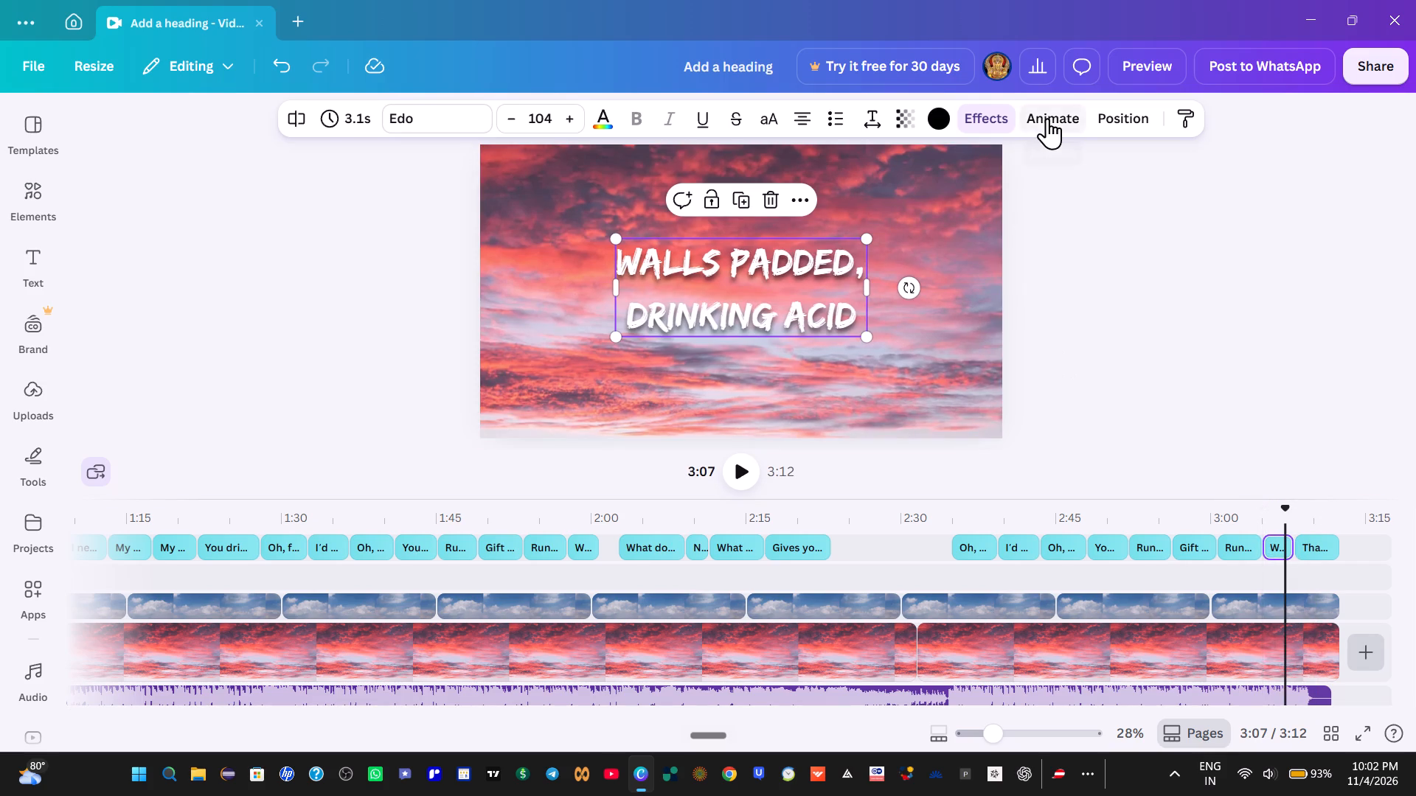
pyautogui.click(1047, 118)
pyautogui.scroll(-4, 285, 463)
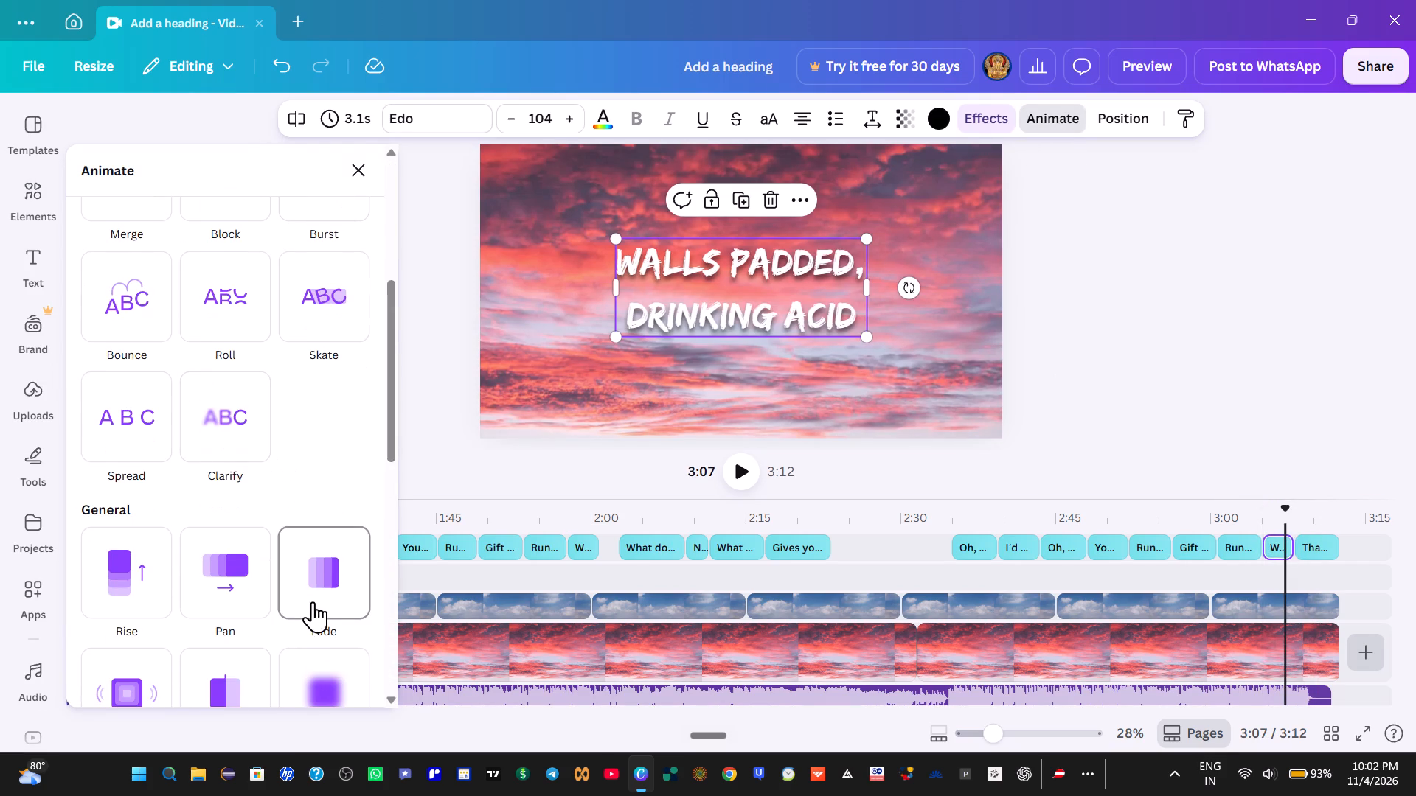
pyautogui.click(313, 598)
pyautogui.click(1255, 526)
pyautogui.press('space')
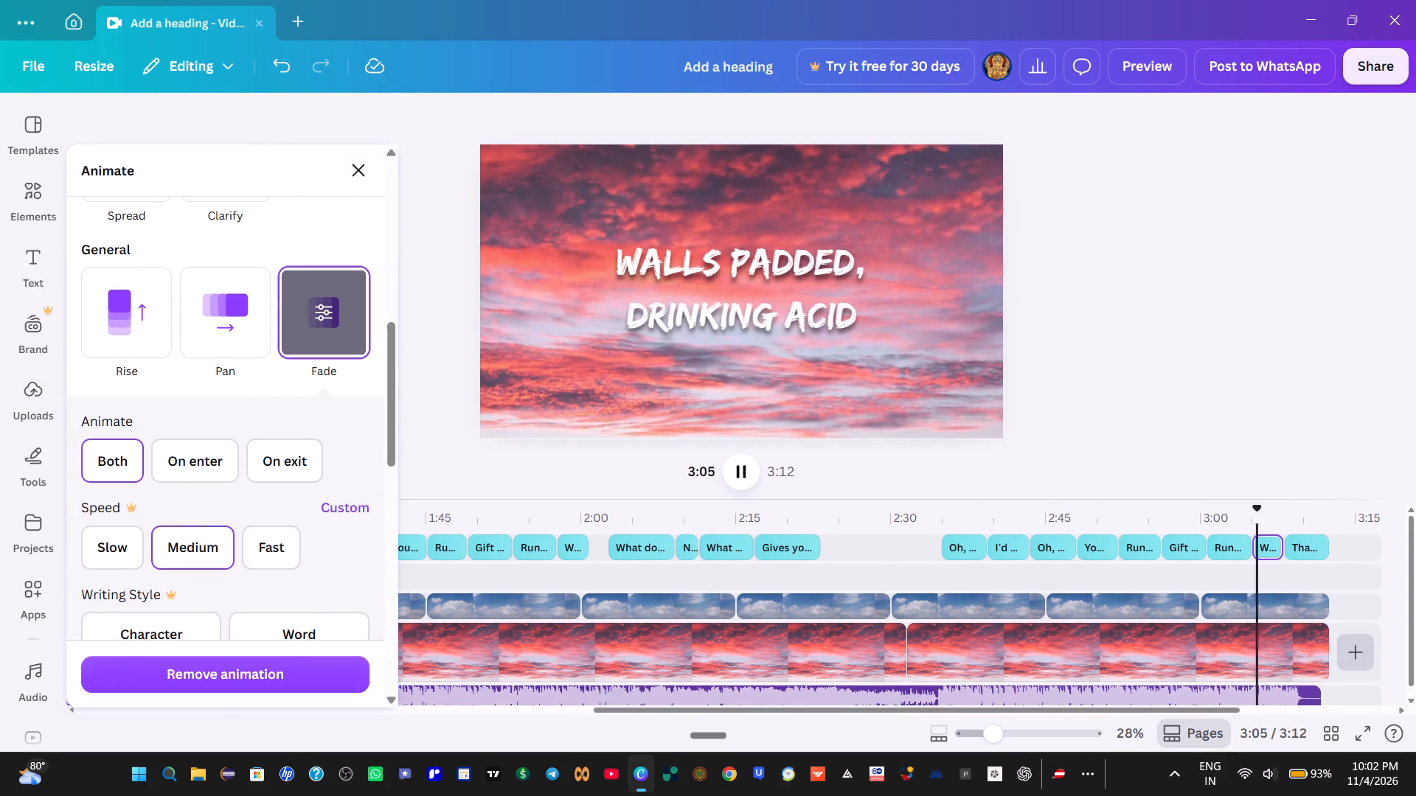
pyautogui.click(1224, 522)
pyautogui.press('space')
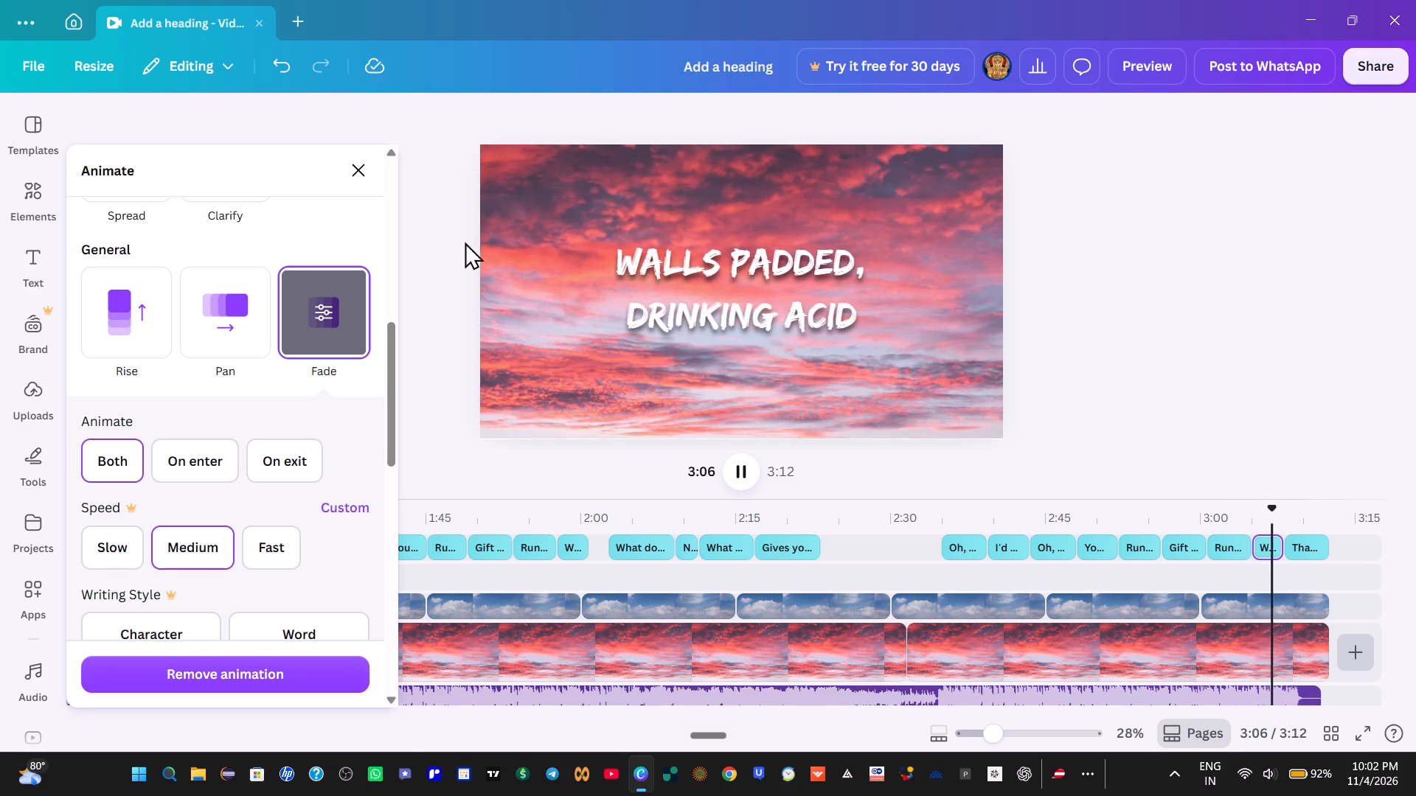
pyautogui.click(359, 172)
pyautogui.click(749, 479)
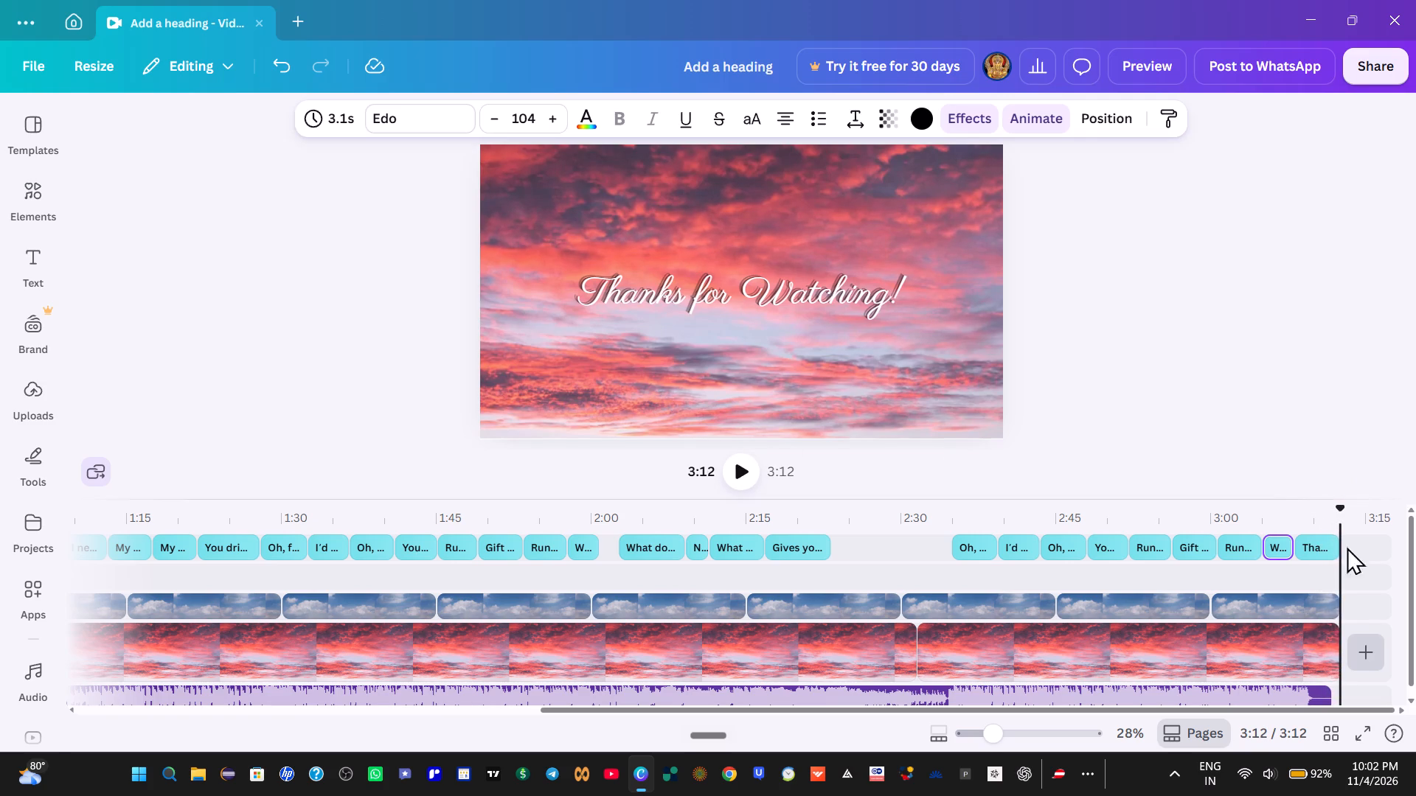
# Download the finished lyric video as an MP4 at 1080p.
pyautogui.scroll(-2, 1340, 621)
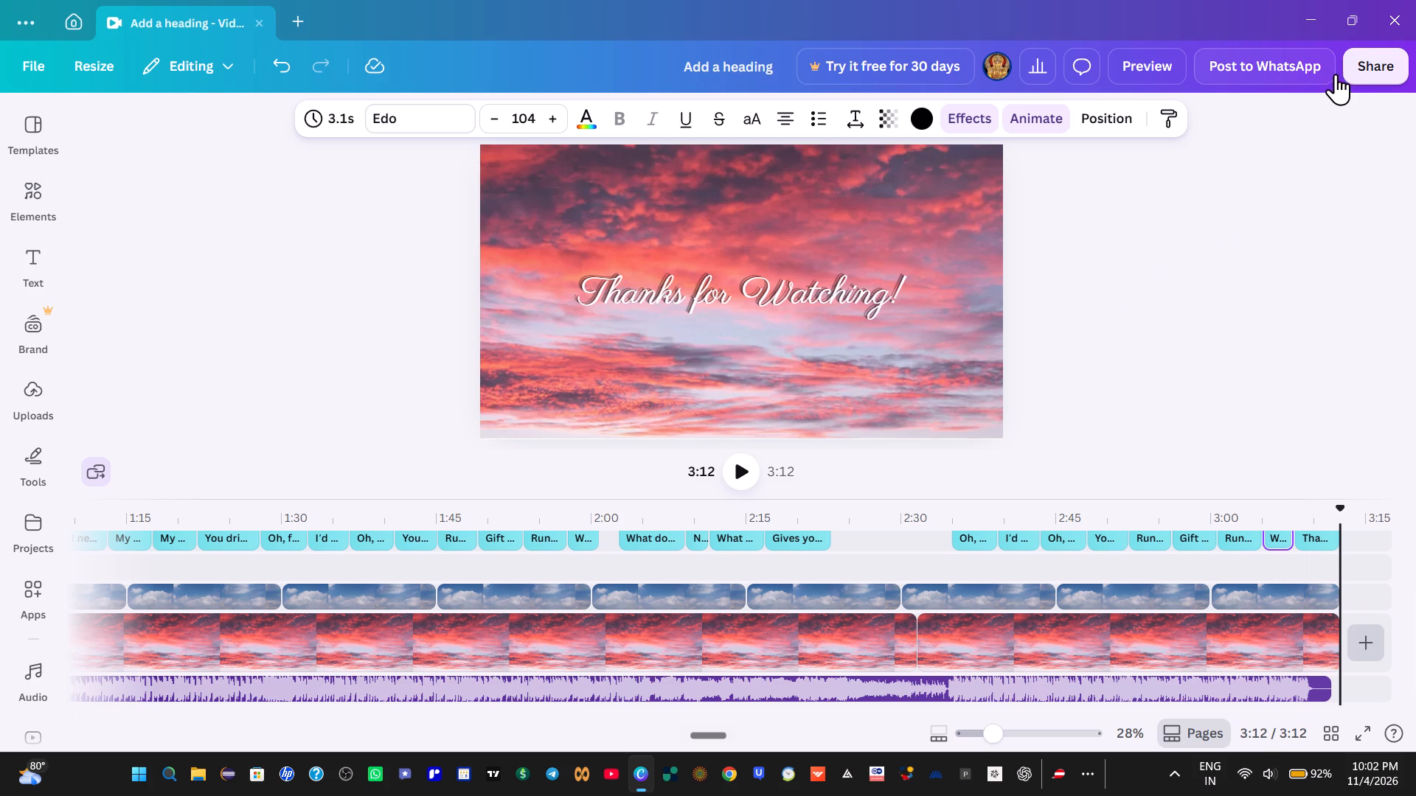
pyautogui.click(1371, 57)
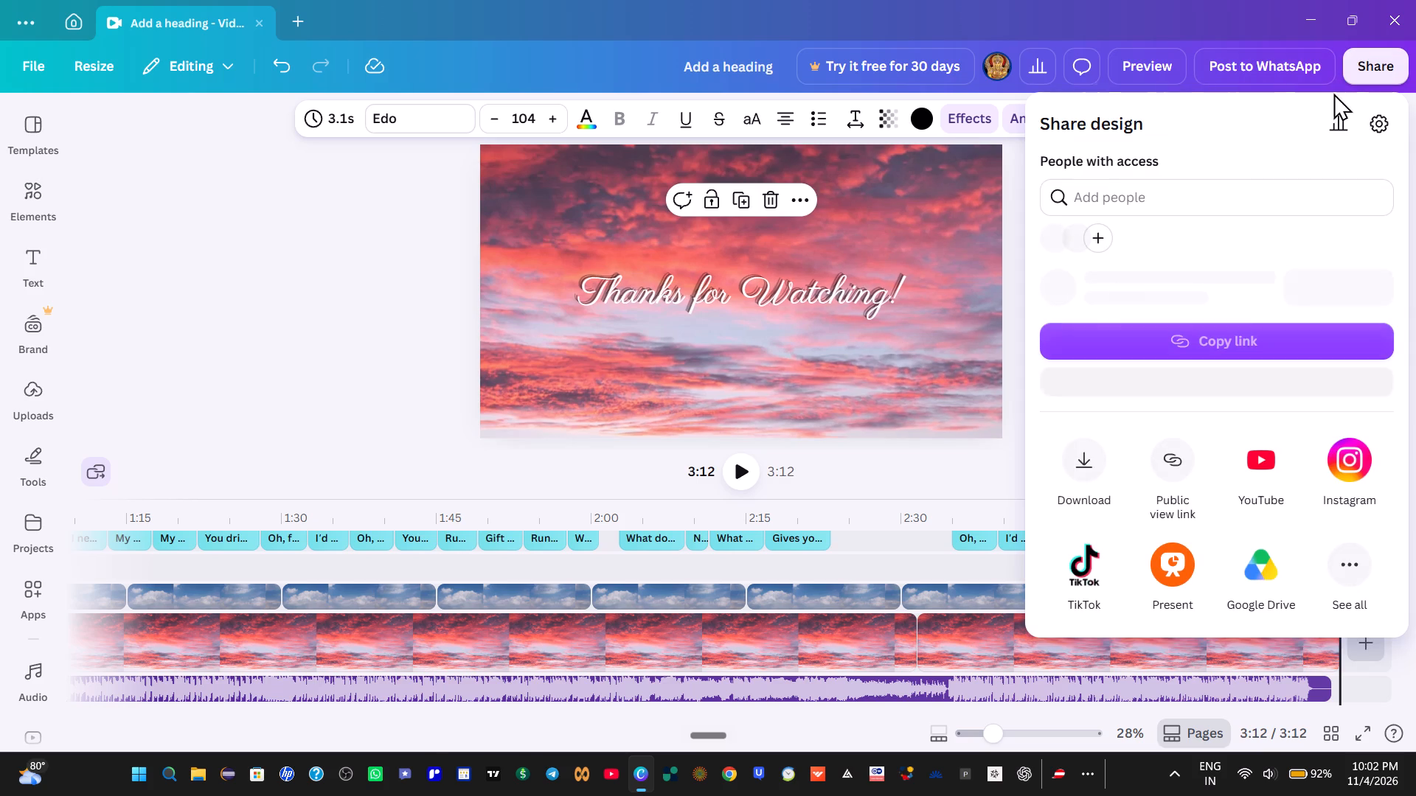
pyautogui.click(1108, 514)
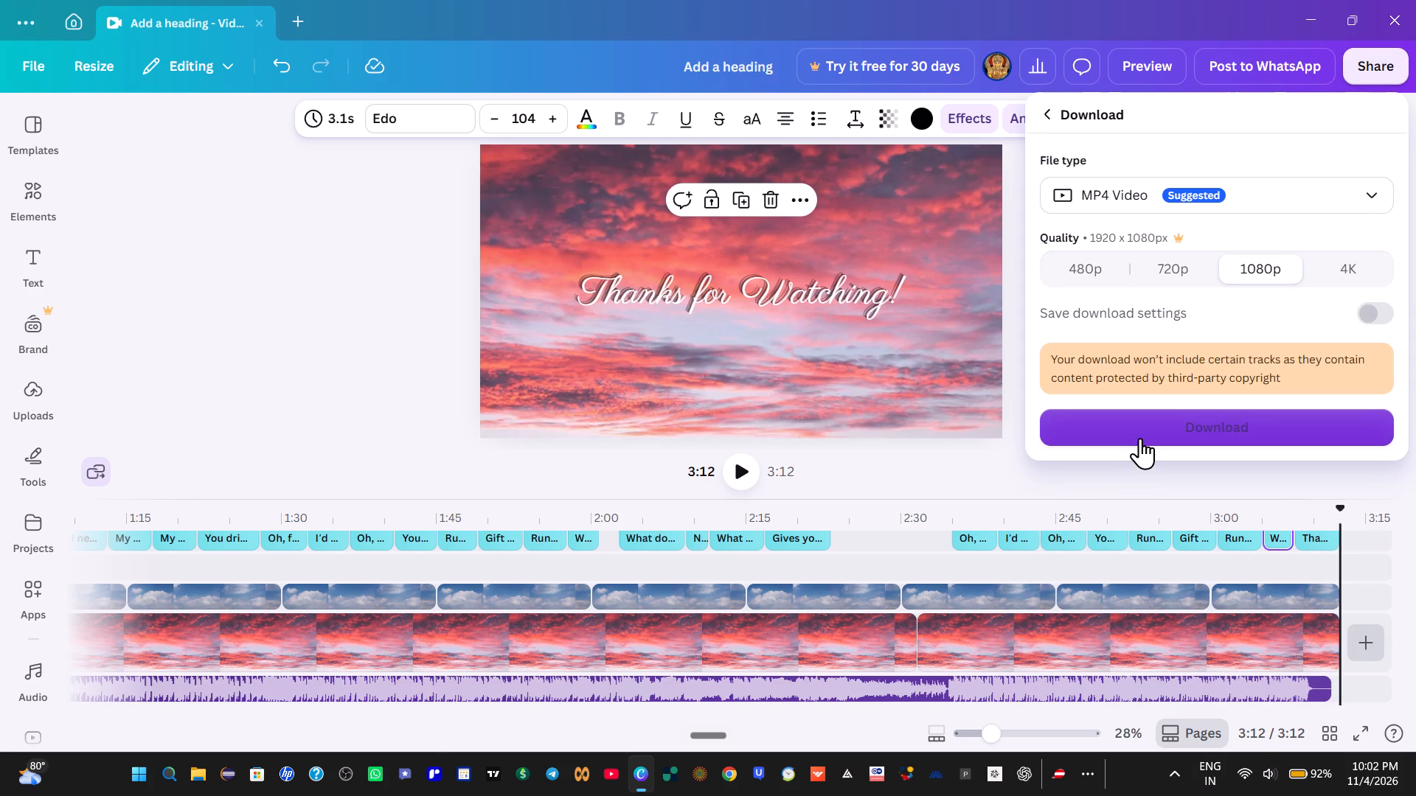
pyautogui.click(1140, 434)
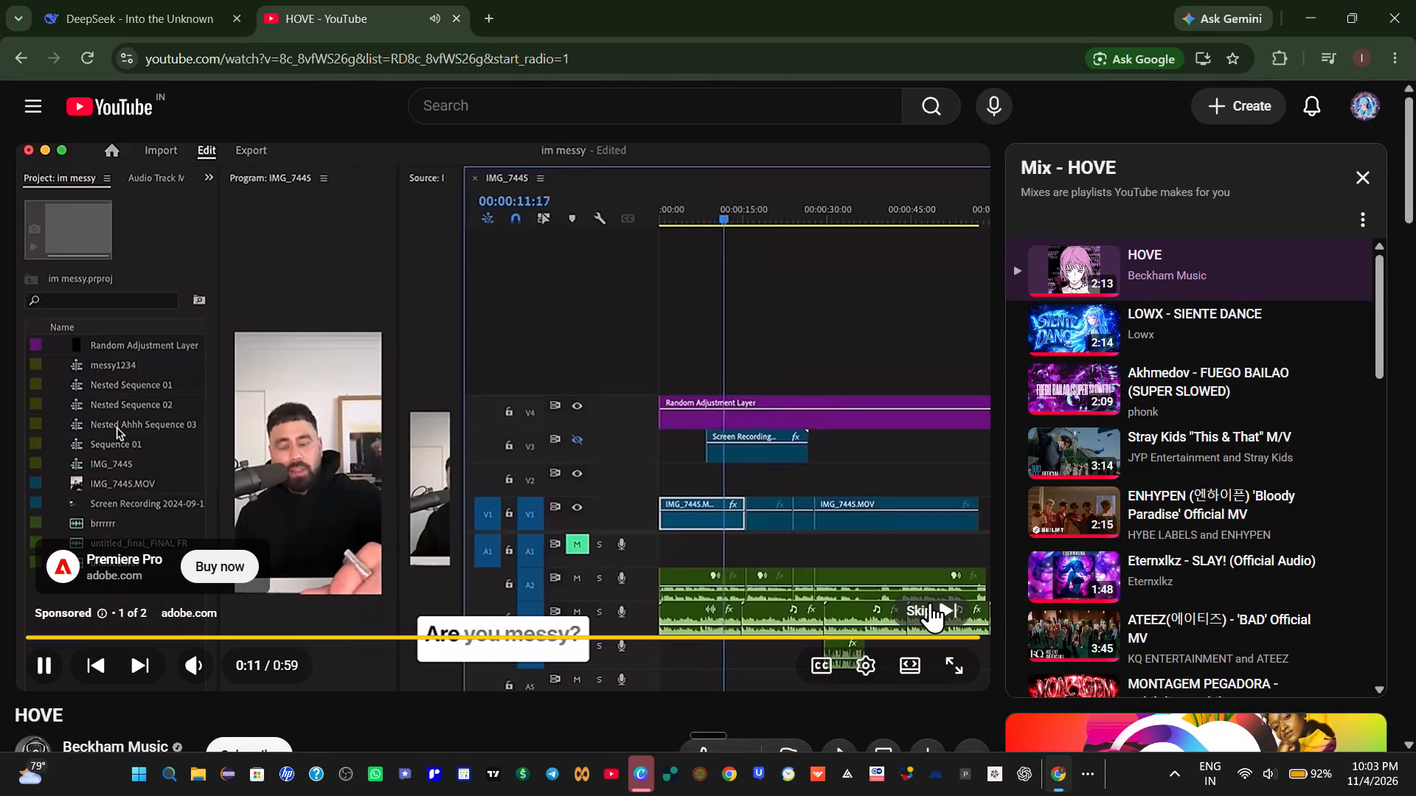
pyautogui.click(930, 602)
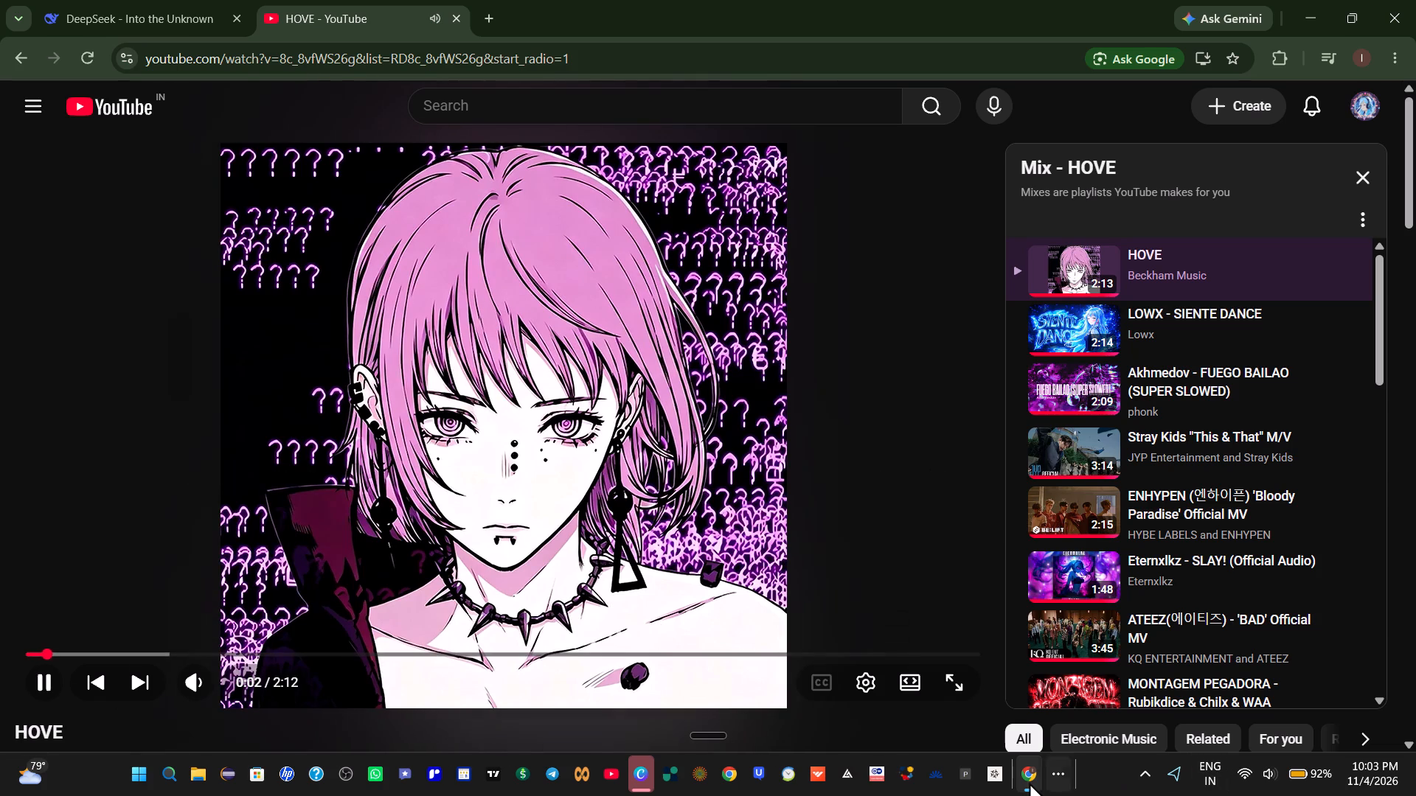
# Return to Canva, save the exported MP4 in Downloads as "Run Rabbit no music added" and dismiss the download notice.
pyautogui.moveTo(634, 775); pyautogui.dragTo(641, 778)
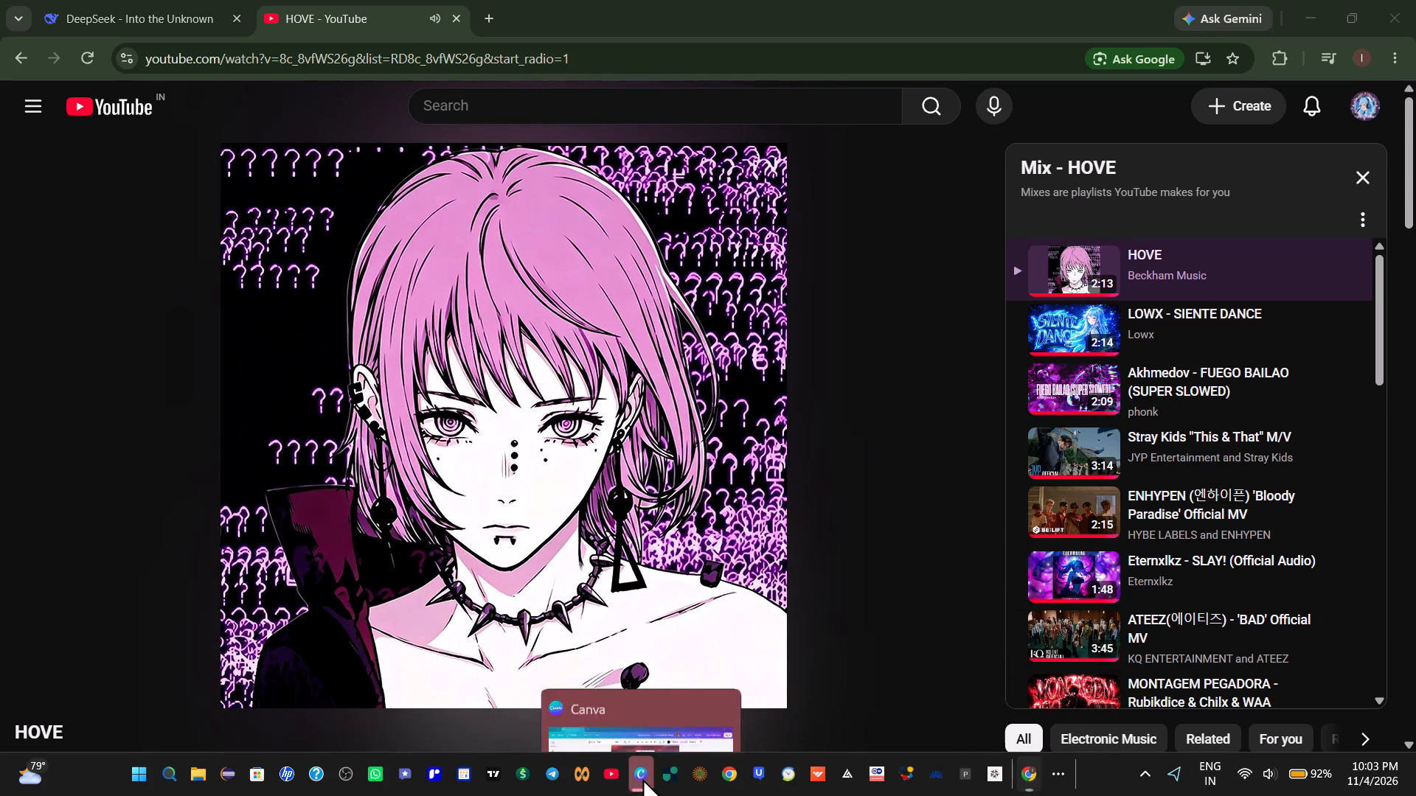
pyautogui.click(648, 768)
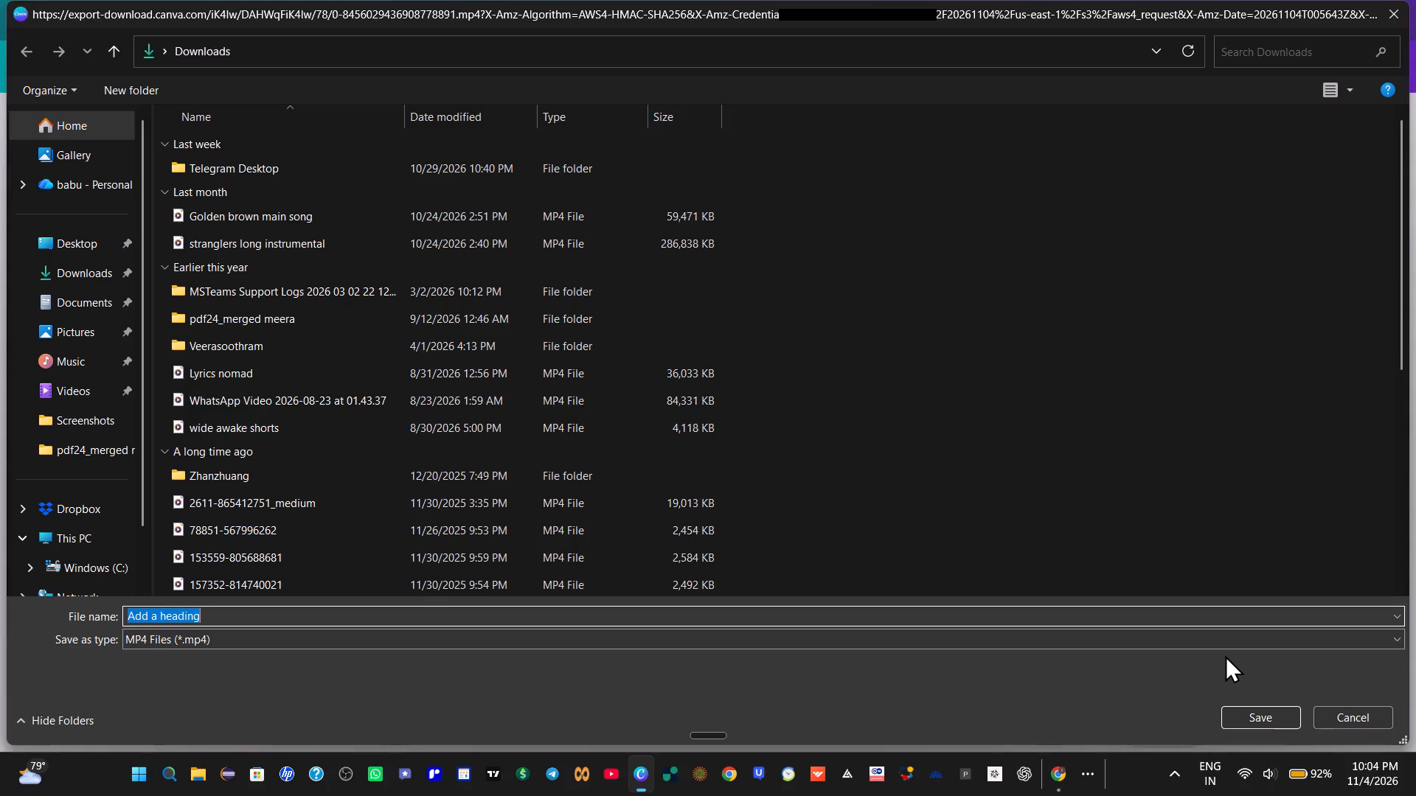
pyautogui.press('BackSpace')
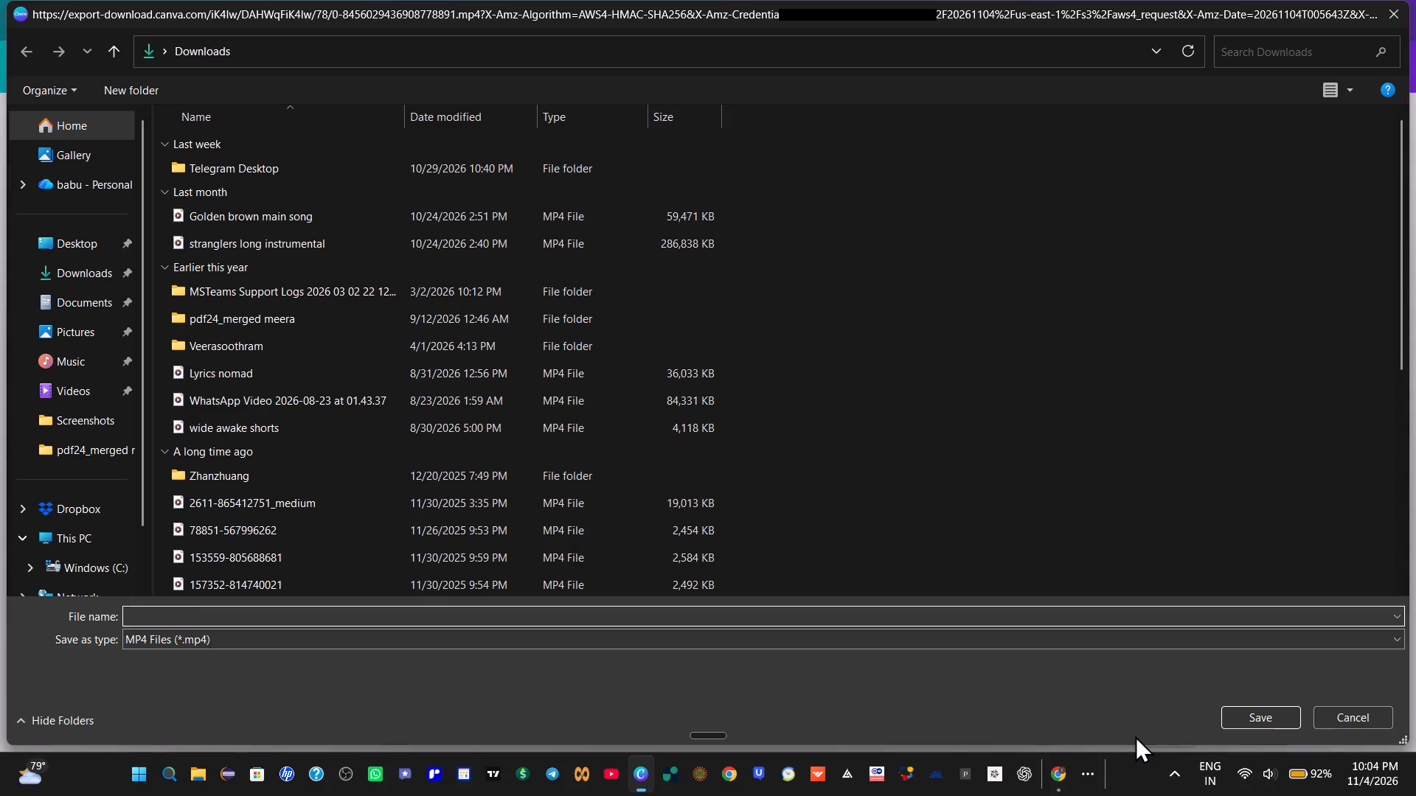
pyautogui.press('BackSpace')
pyautogui.press('BackSpace')
pyautogui.press('BackSpace')
pyautogui.press('r')
pyautogui.write('abbit no music added')
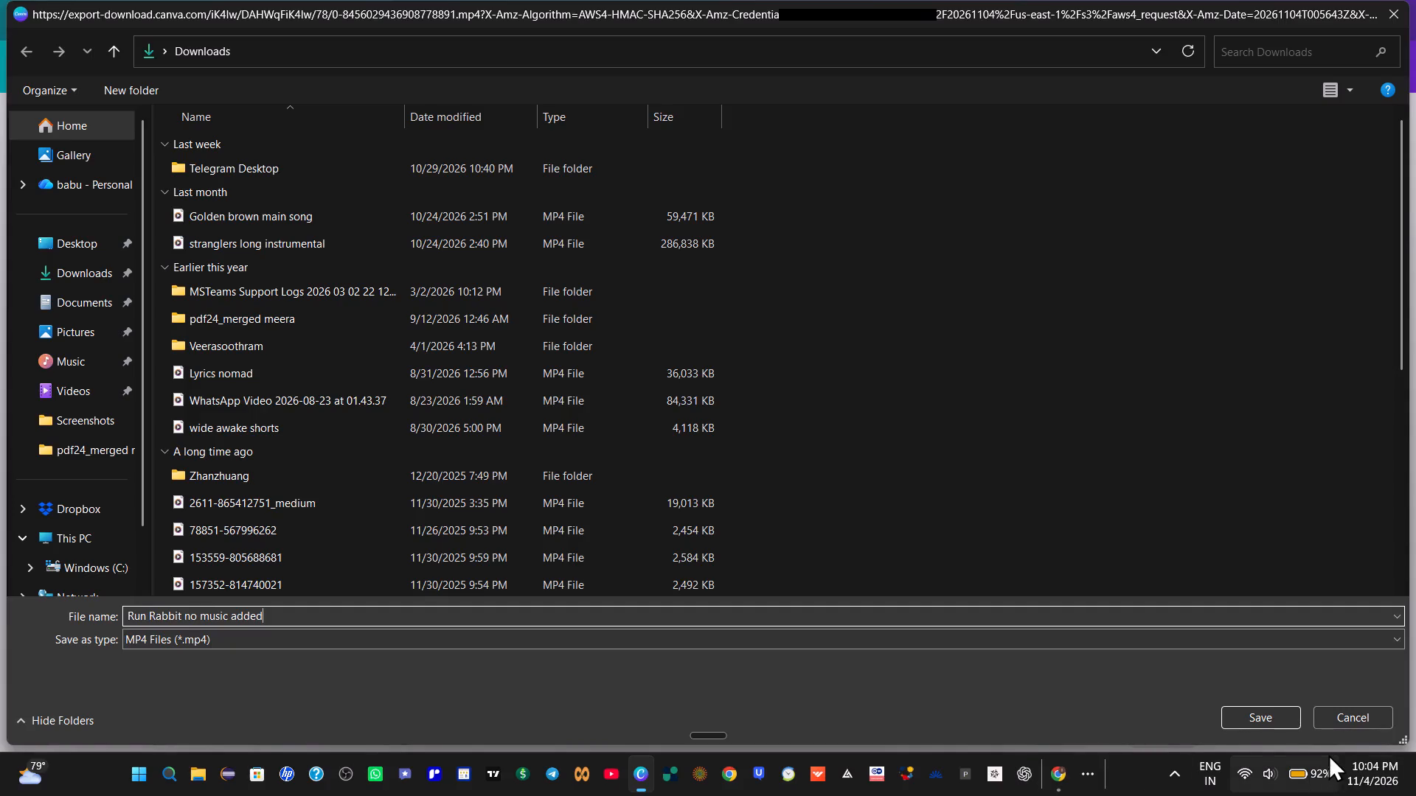
pyautogui.click(1265, 716)
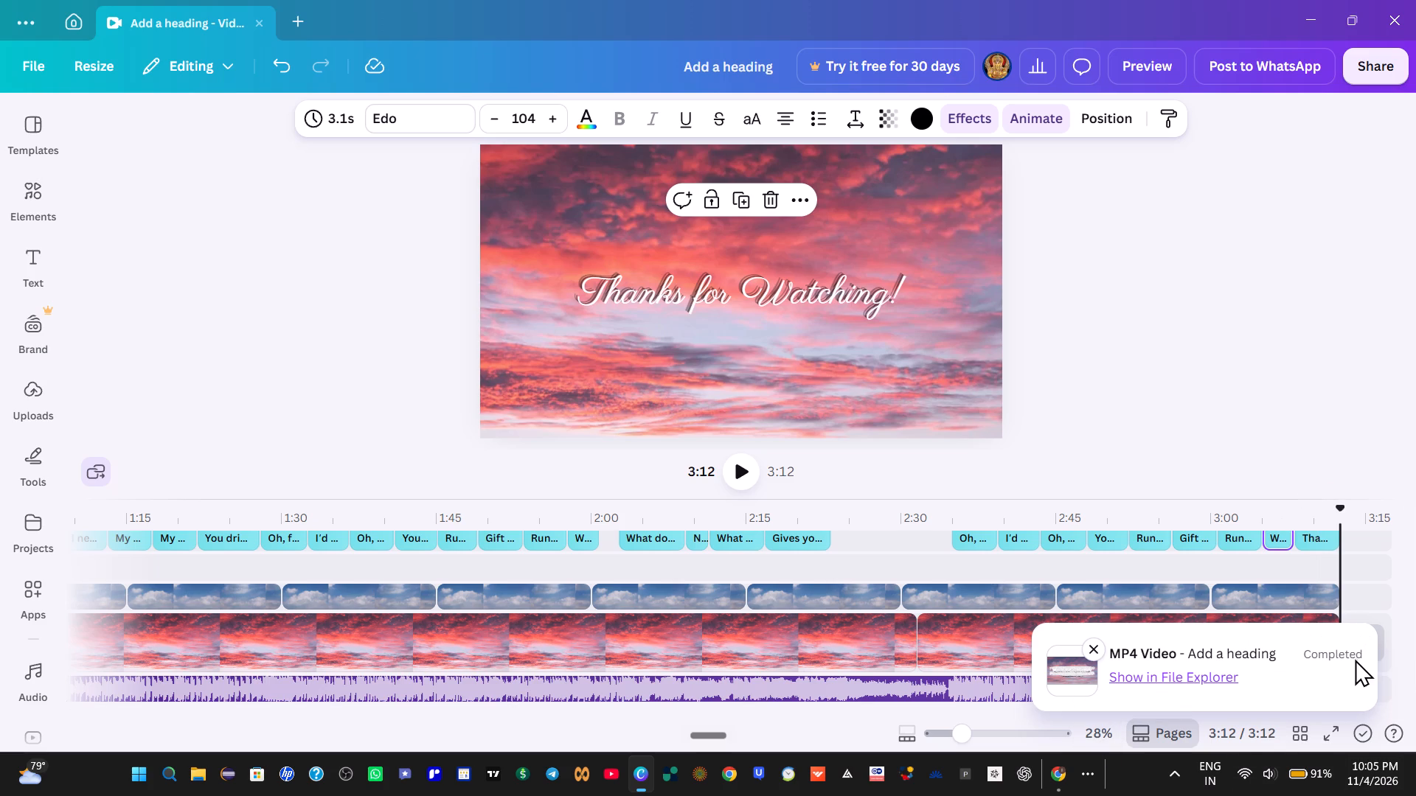
pyautogui.click(1098, 645)
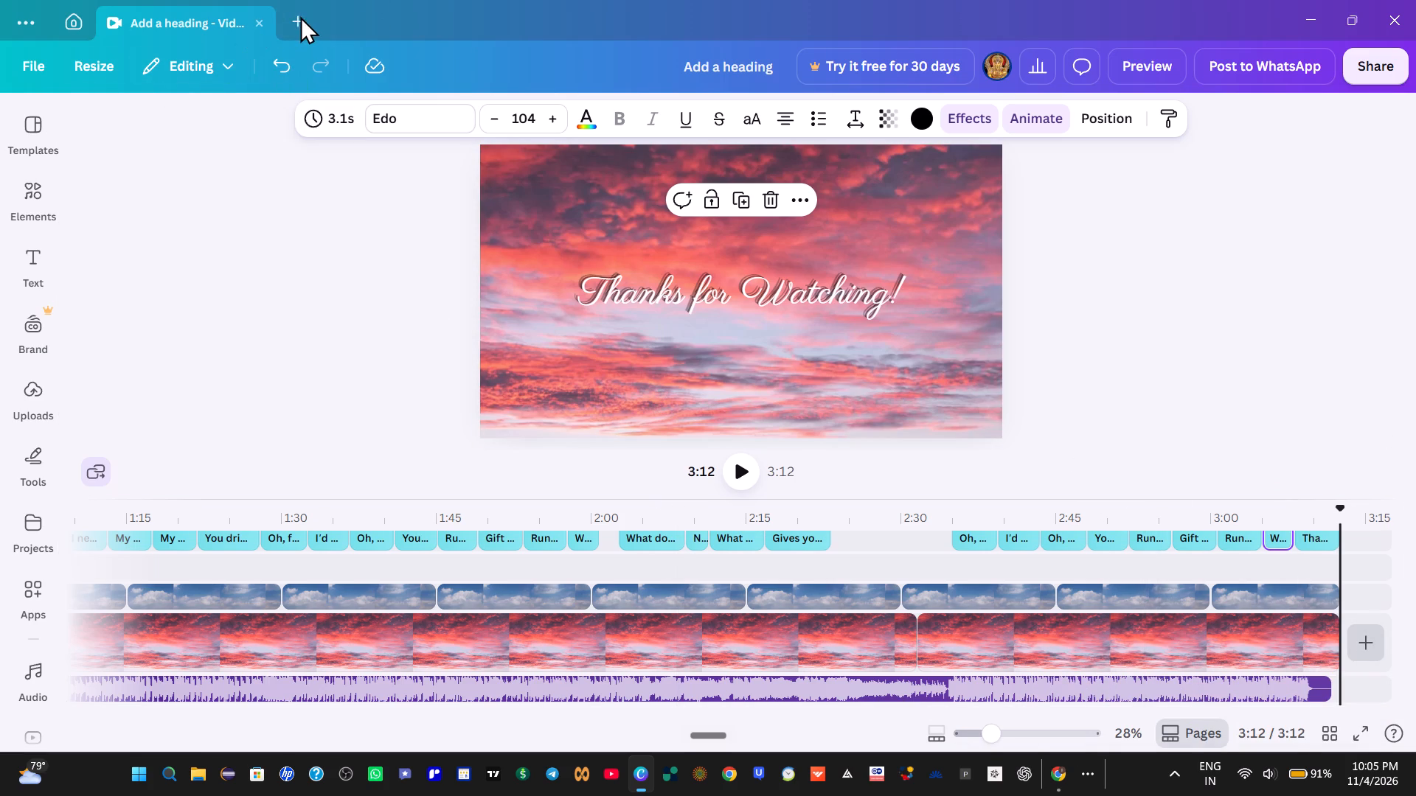
# From the Canva home page, open the "Add a heading" video design with the orange sunset background.
pyautogui.click(72, 24)
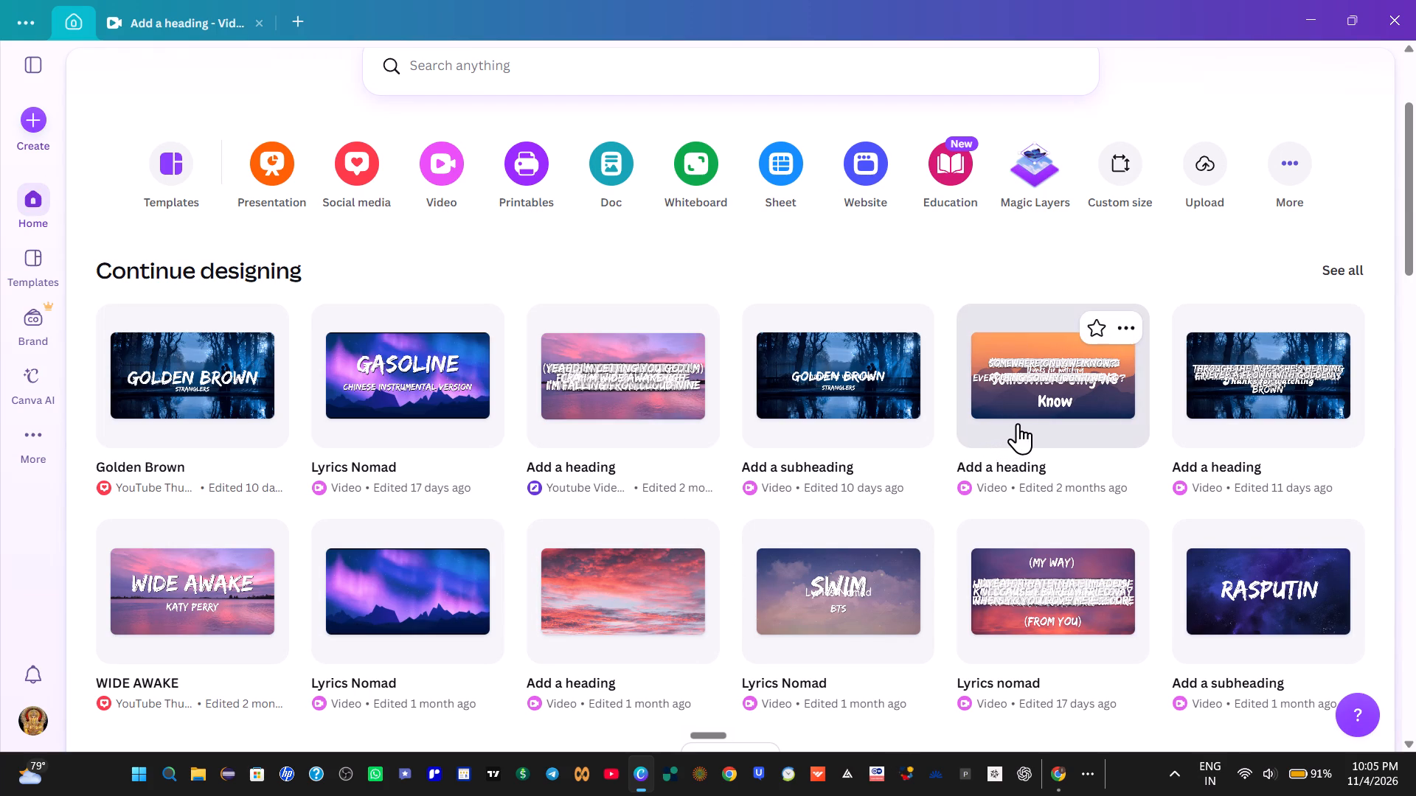
pyautogui.click(1055, 403)
# Switch to Chrome, rewind the HOVE video to near its beginning and return to Canva.
pyautogui.click(1063, 775)
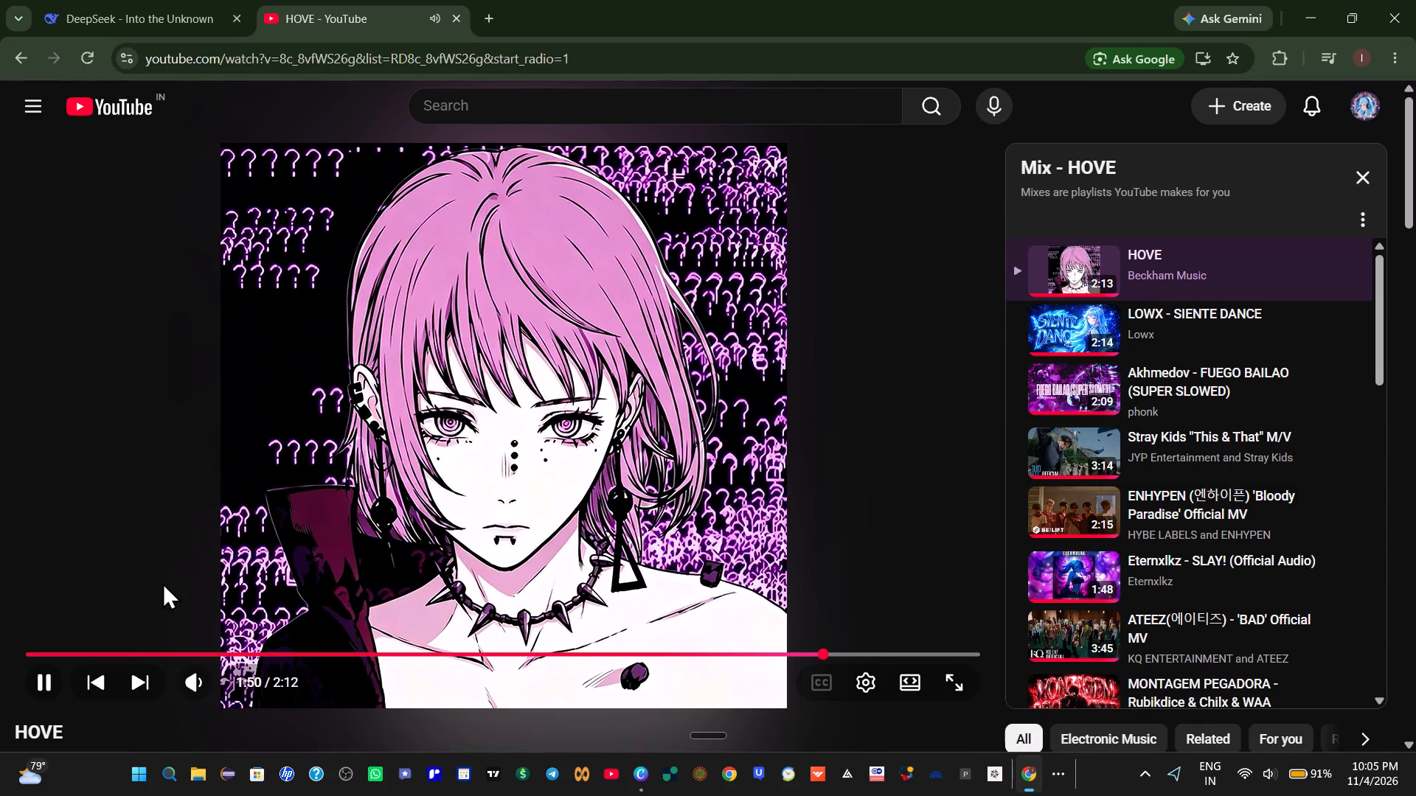
pyautogui.click(84, 652)
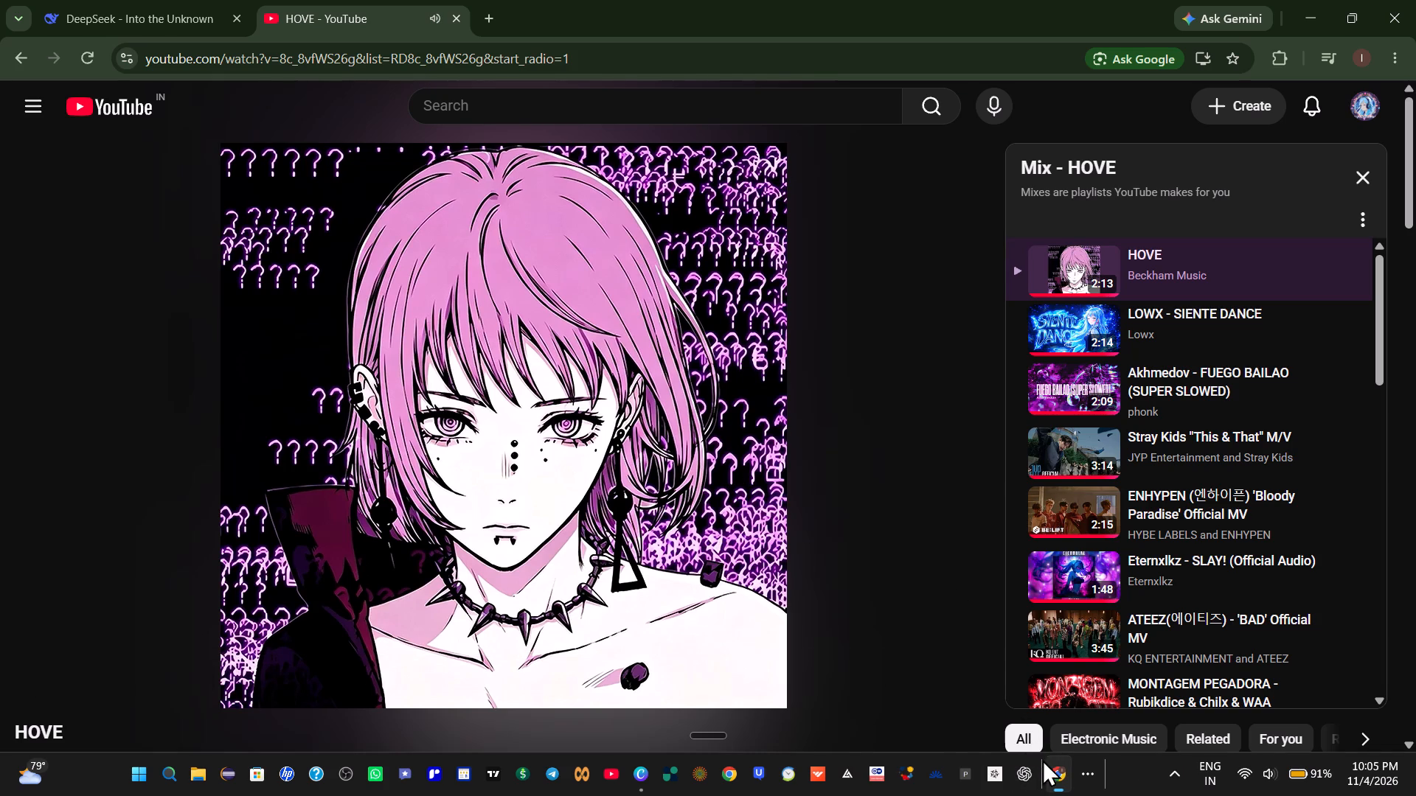
pyautogui.click(647, 773)
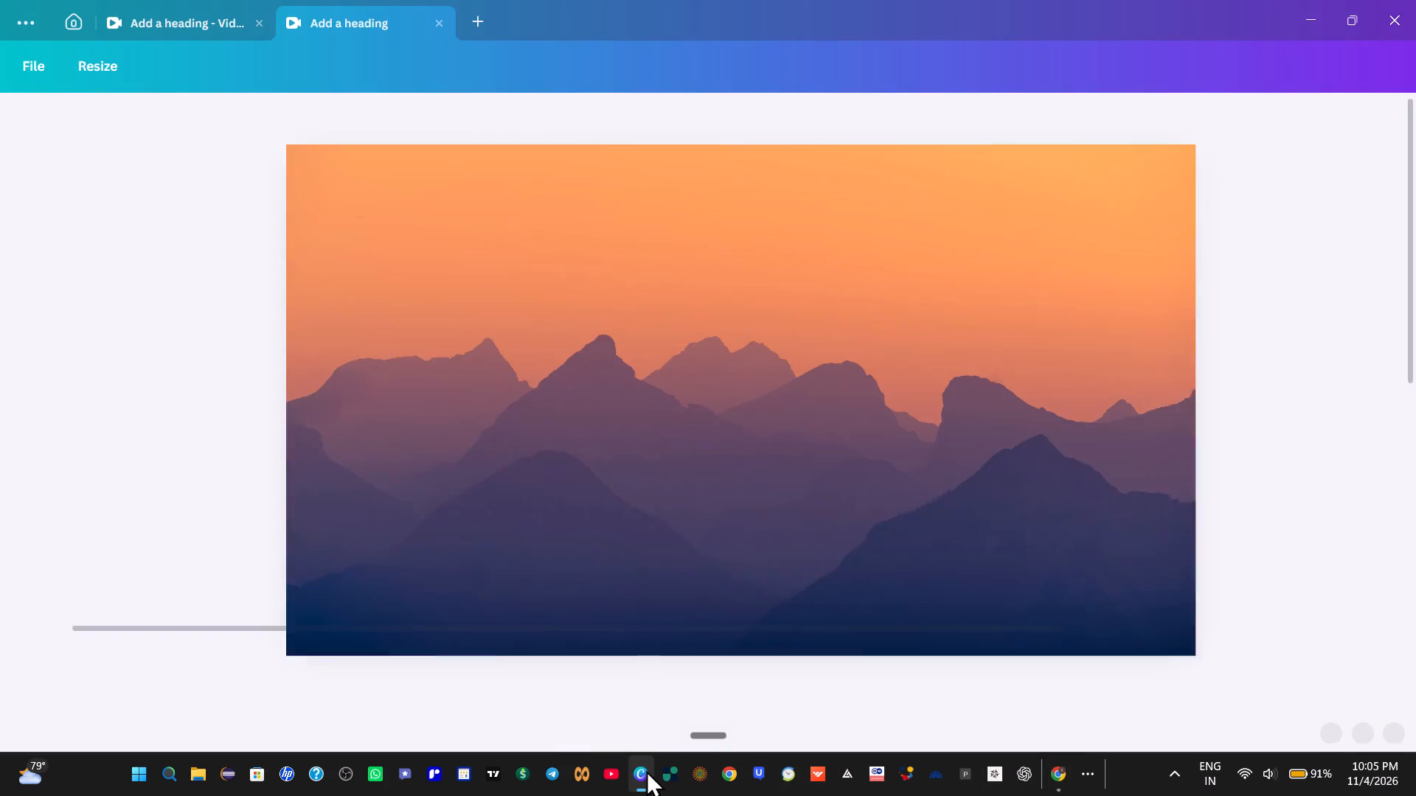